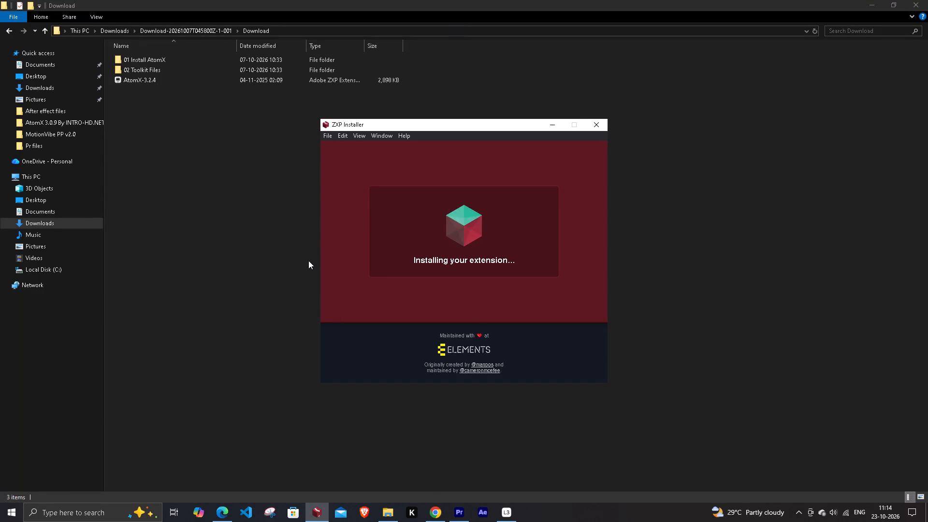
# Switch to File Explorer and look through the 03 ATOMX folder inside 02 Toolkit Files.
pyautogui.click(217, 195)
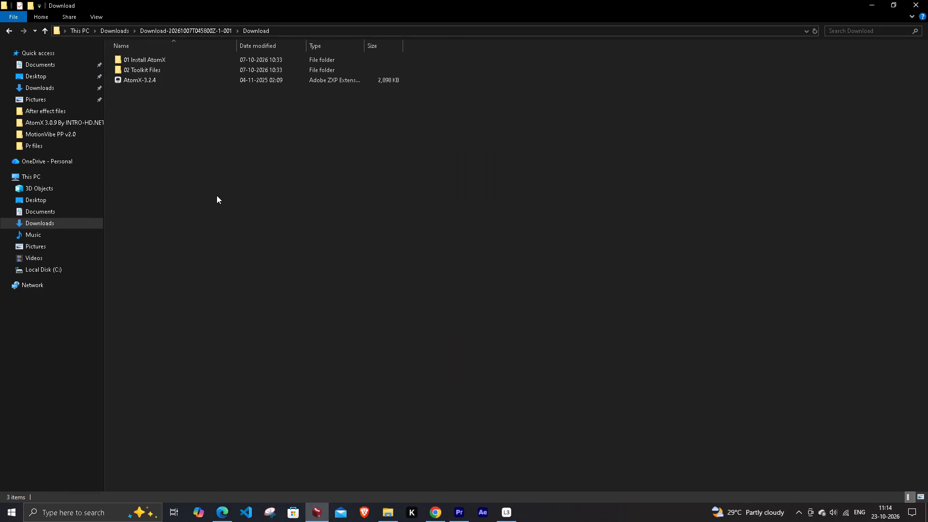
pyautogui.click(269, 184)
pyautogui.doubleClick(163, 66)
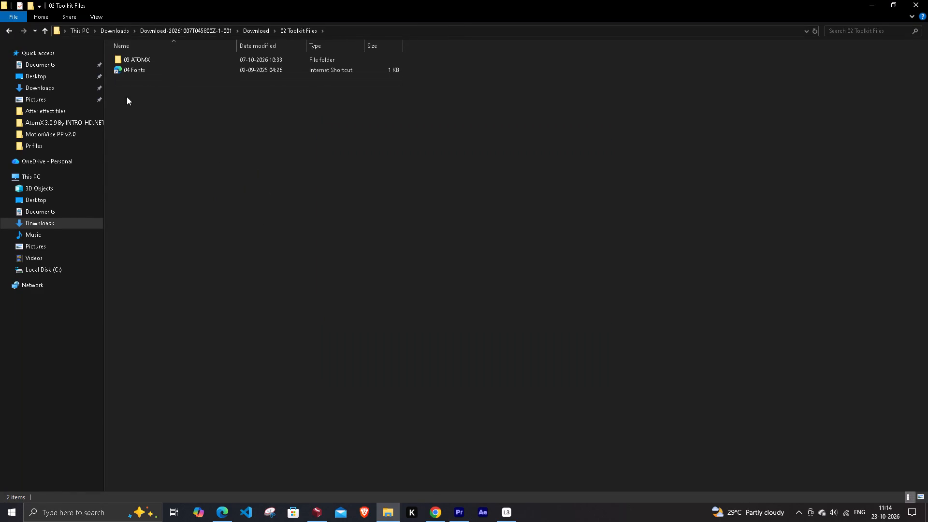
pyautogui.doubleClick(129, 55)
pyautogui.click(172, 140)
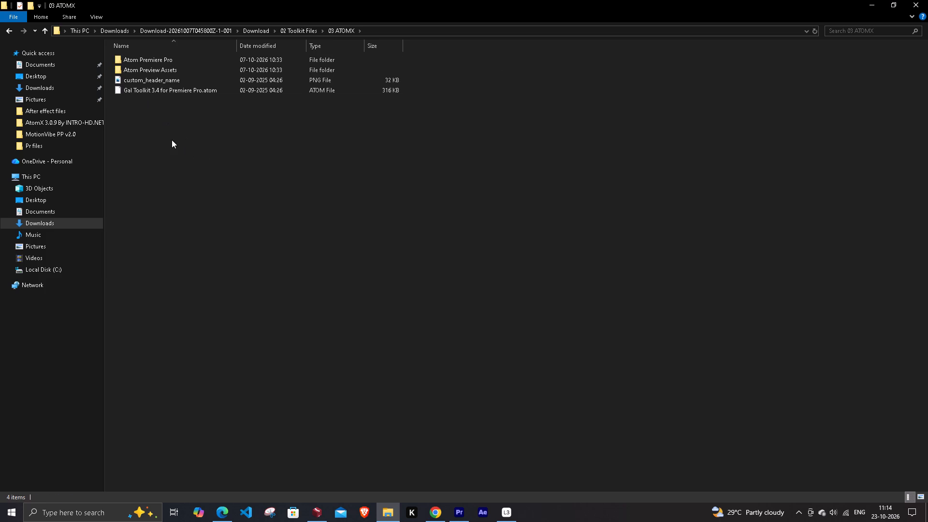
pyautogui.doubleClick(42, 30)
# Import the clips Nested Sequence 11, 34 and 54 from today's drive-download folder in Downloads into the Premiere project.
pyautogui.click(40, 87)
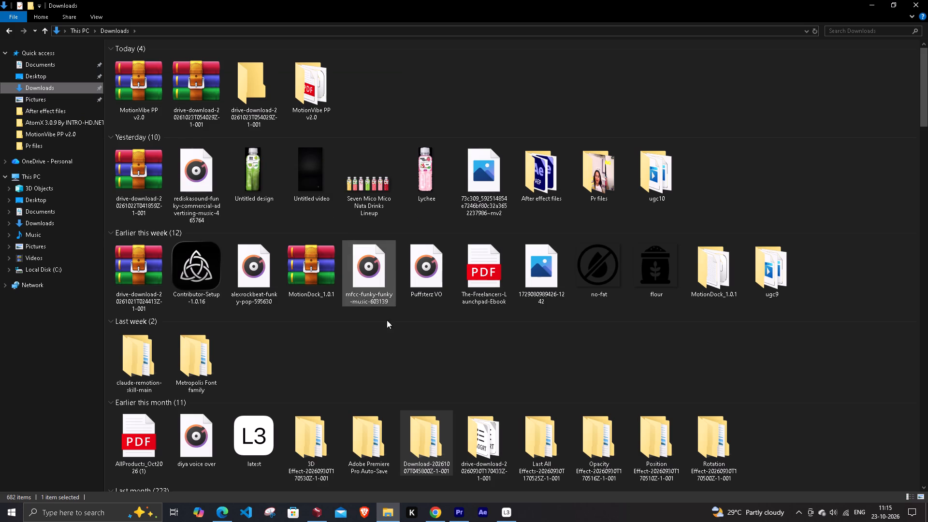
pyautogui.click(365, 340)
pyautogui.click(253, 97)
pyautogui.doubleClick(267, 103)
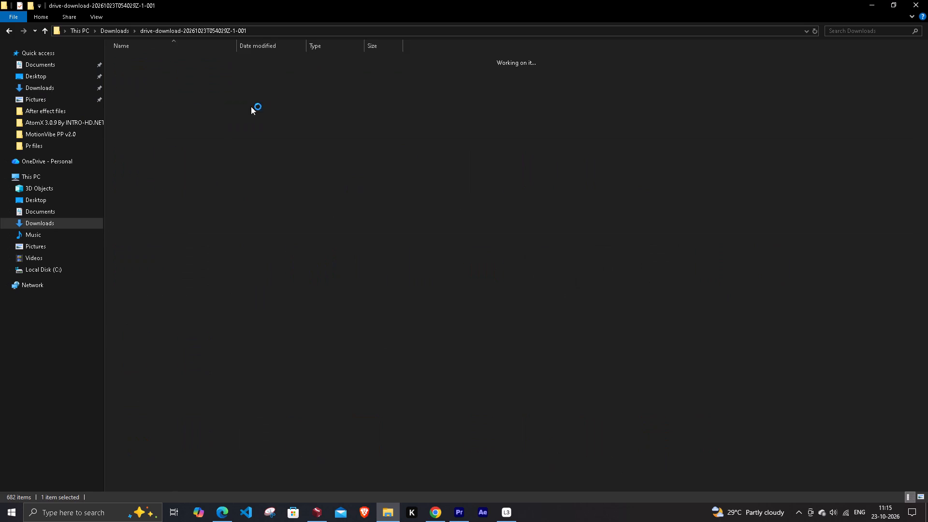
pyautogui.moveTo(232, 127); pyautogui.dragTo(121, 56)
pyautogui.moveTo(309, 163); pyautogui.dragTo(282, 144)
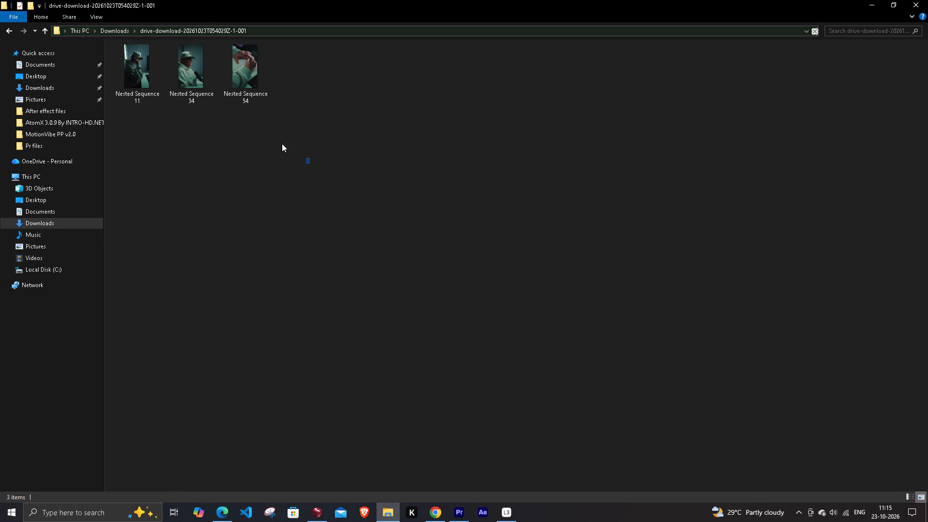
pyautogui.moveTo(282, 144); pyautogui.dragTo(118, 49)
pyautogui.moveTo(245, 73); pyautogui.dragTo(279, 104)
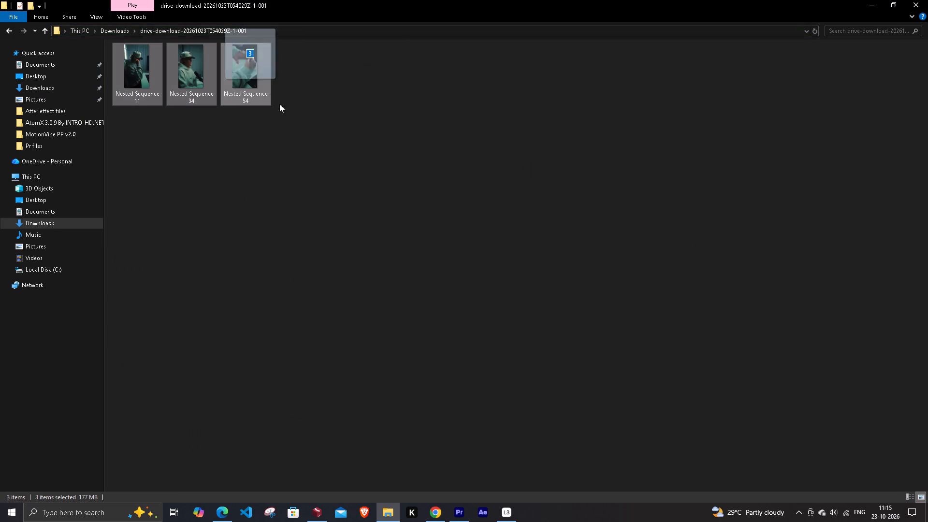
pyautogui.moveTo(279, 104); pyautogui.dragTo(208, 214)
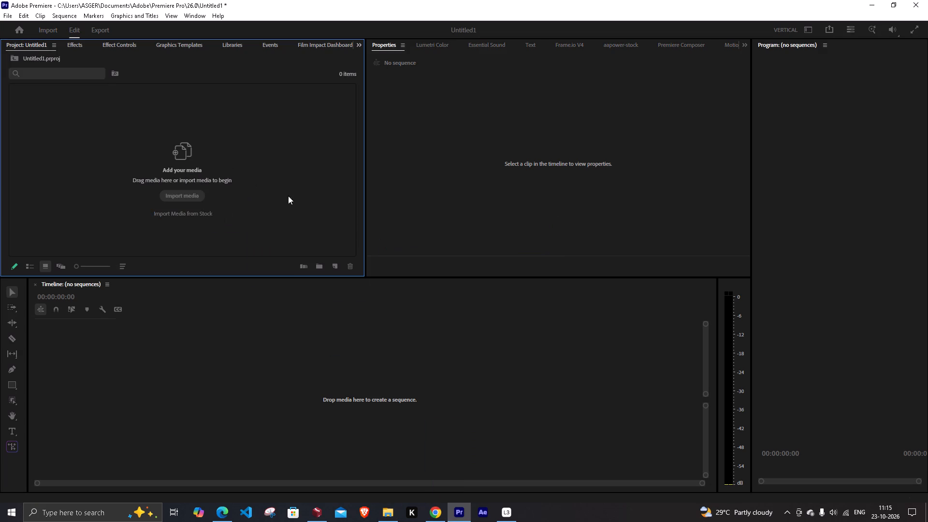
pyautogui.click(241, 199)
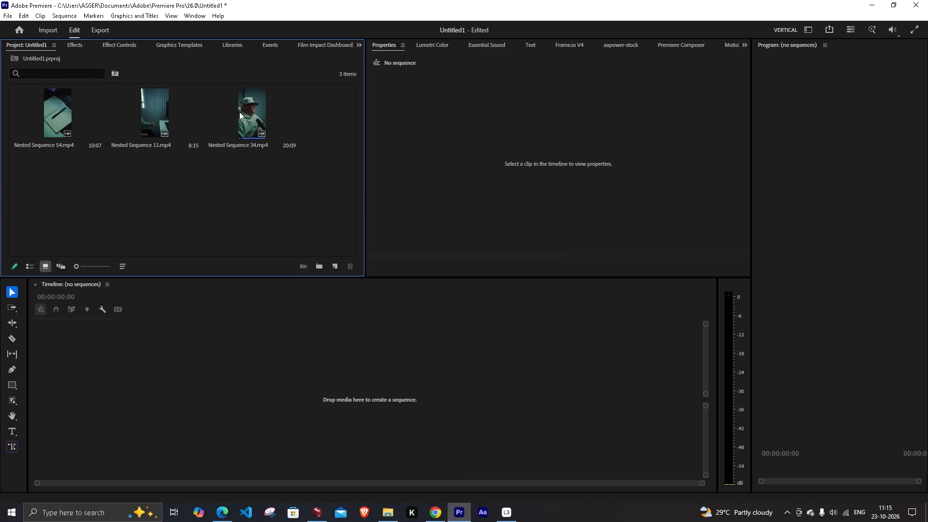
# Create a new sequence from the Nested Sequence 11.mp4 clip.
pyautogui.moveTo(161, 105); pyautogui.dragTo(70, 358)
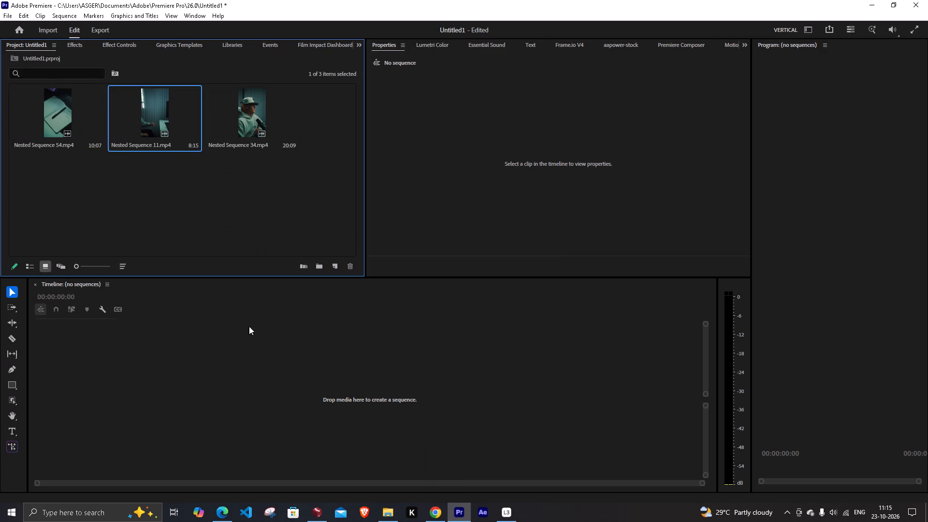
pyautogui.click(437, 329)
pyautogui.click(399, 338)
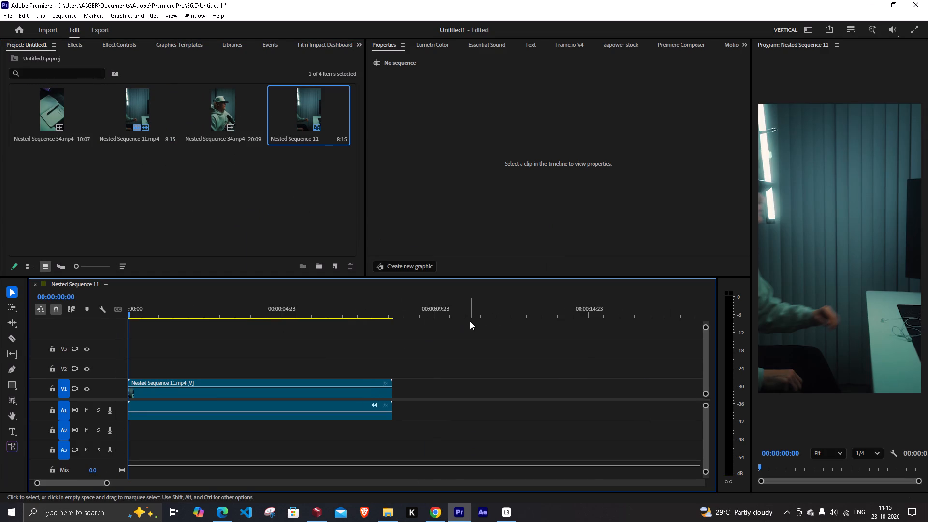
# Play the sequence up to 00:00:02:08 and split the Nested Sequence 11 clip there with the Razor tool.
pyautogui.press('space')
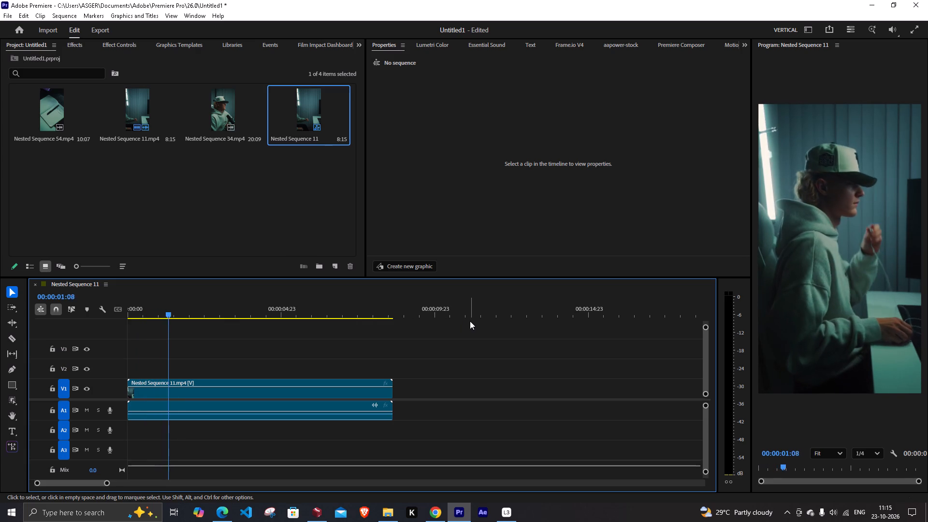
pyautogui.press('space')
pyautogui.press('space')
pyautogui.press('space')
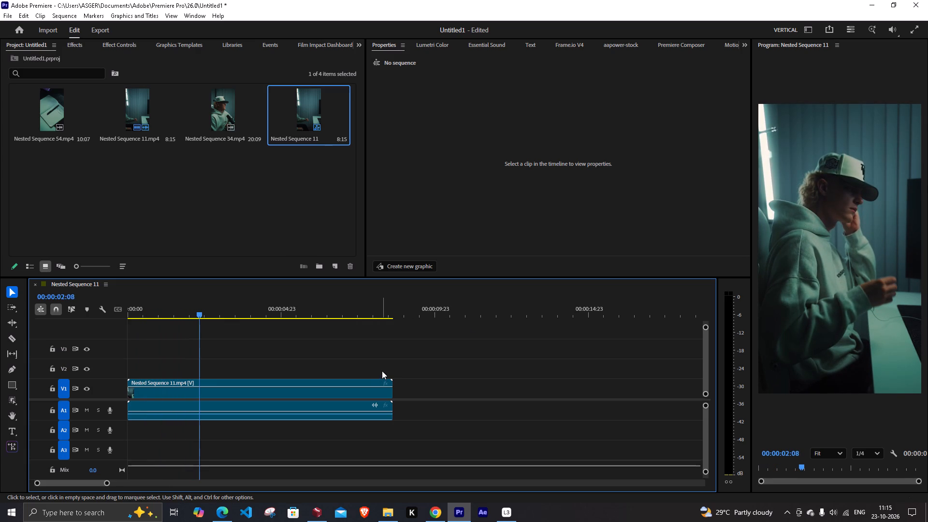
pyautogui.moveTo(305, 362); pyautogui.dragTo(248, 430)
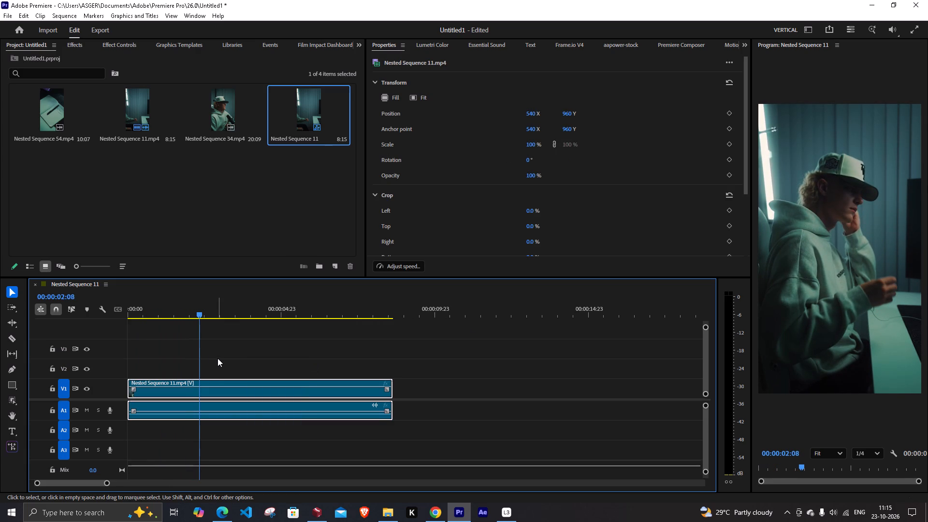
pyautogui.press('c')
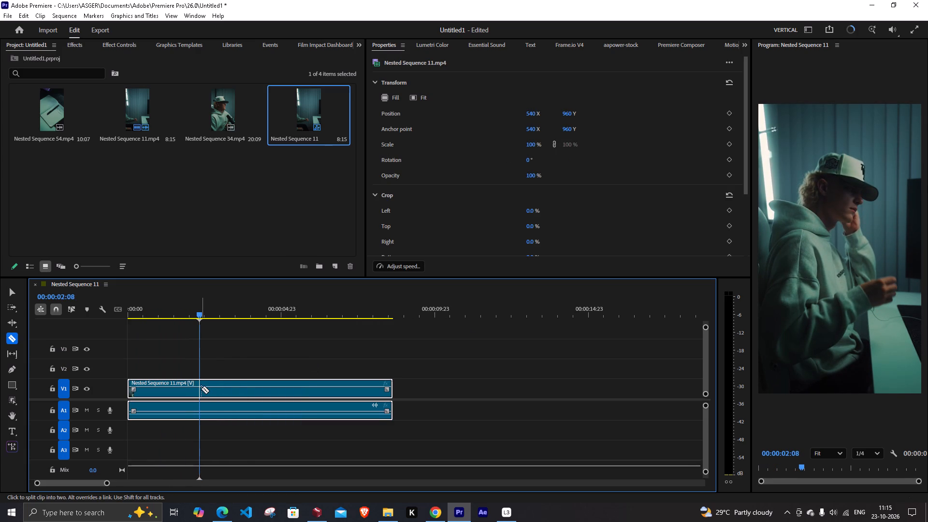
pyautogui.keyDown('ctrl'); pyautogui.keyDown('shift'); pyautogui.click(201, 389); pyautogui.keyUp('shift'); pyautogui.keyUp('ctrl')
pyautogui.press('v')
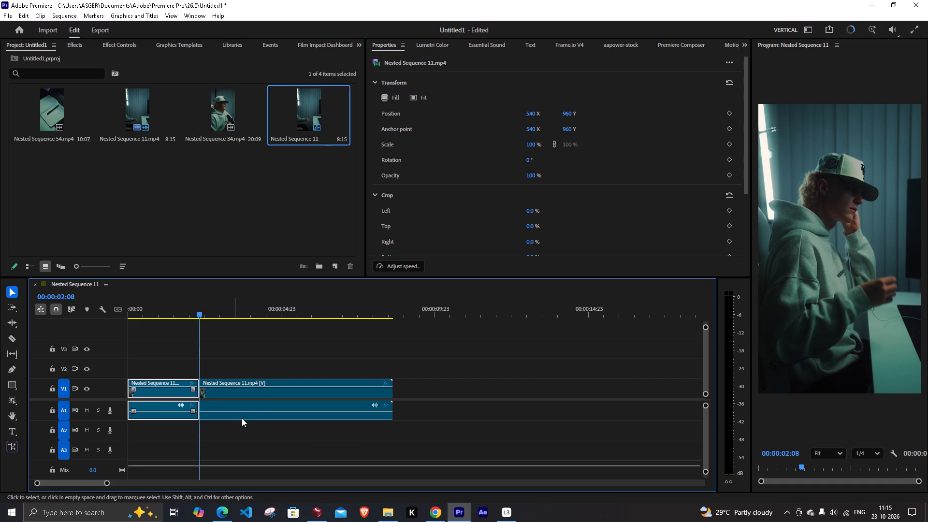
# Delete the audio of both Nested Sequence 11 pieces from track A1.
pyautogui.click(242, 419)
pyautogui.moveTo(309, 436); pyautogui.dragTo(165, 415)
pyautogui.press('BackSpace')
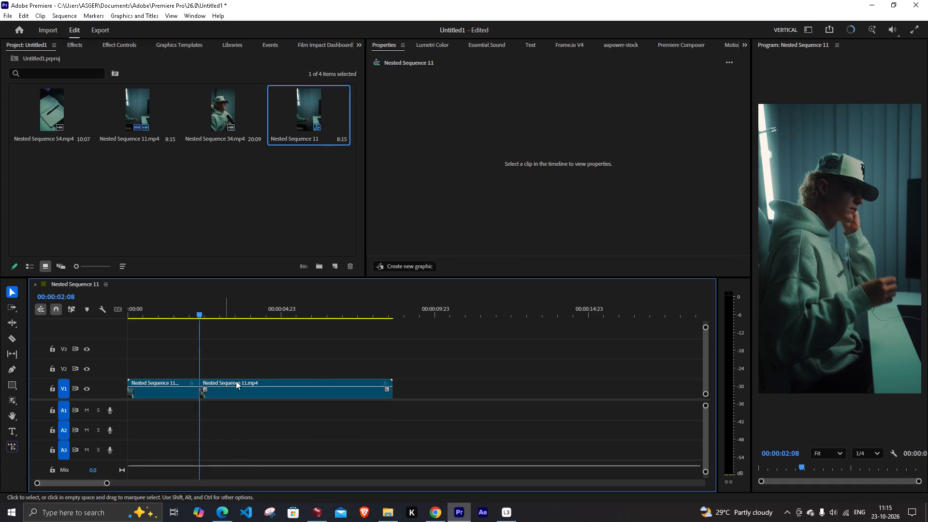
# Review the Nested Sequence 11 piece after the cut and delete it, keeping only the first piece.
pyautogui.click(237, 381)
pyautogui.moveTo(202, 307); pyautogui.dragTo(299, 330)
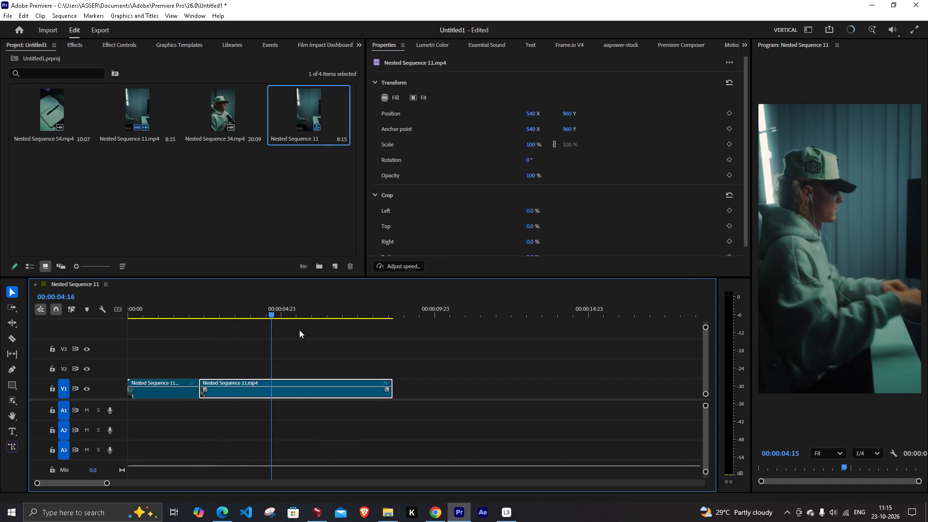
pyautogui.moveTo(299, 330); pyautogui.dragTo(372, 340)
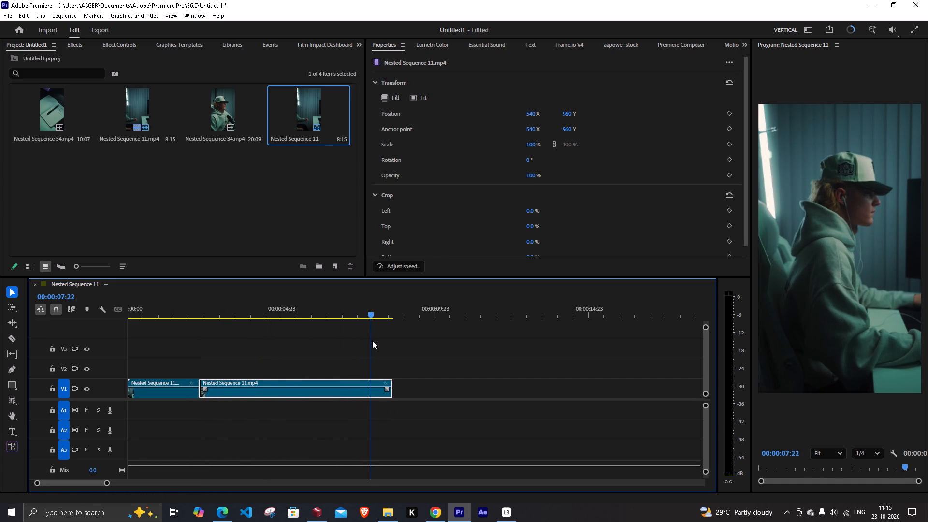
pyautogui.moveTo(372, 340); pyautogui.dragTo(328, 346)
pyautogui.moveTo(365, 356); pyautogui.dragTo(327, 396)
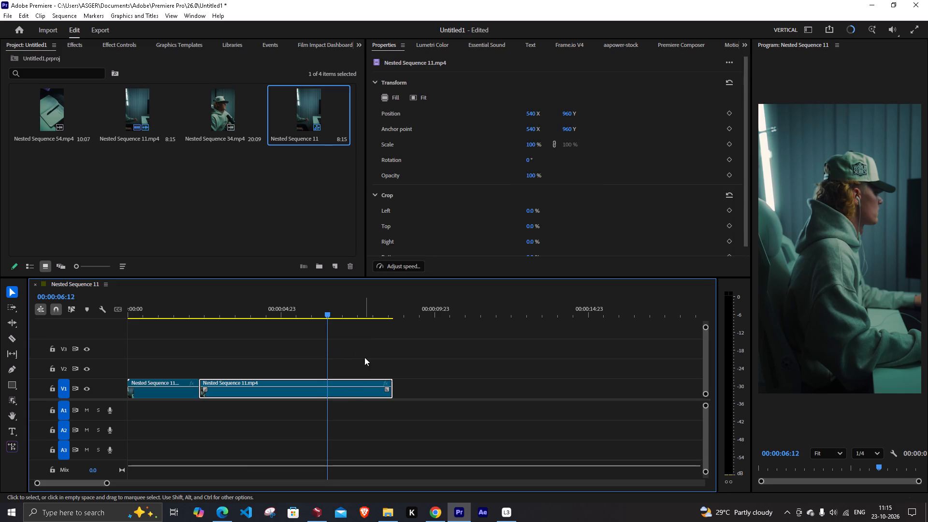
pyautogui.press('BackSpace')
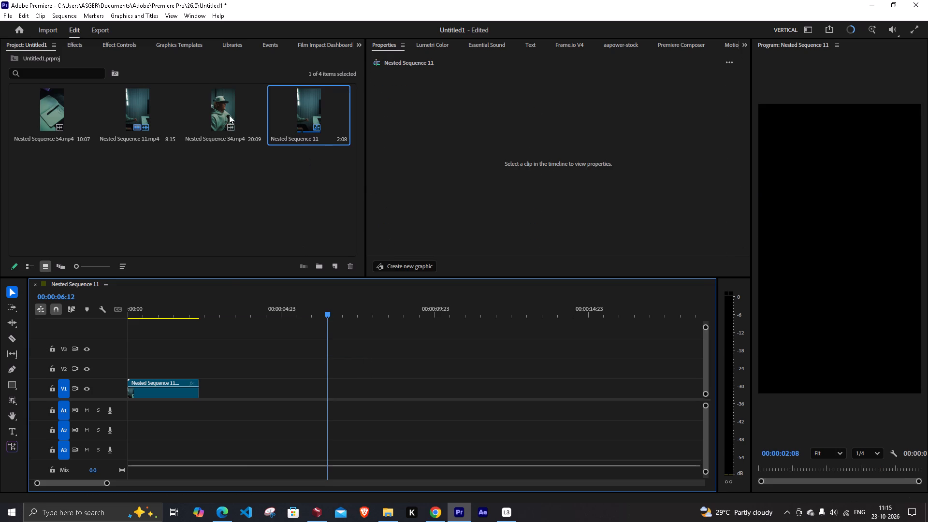
# Place Nested Sequence 34.mp4 on V1 directly after the first clip and delete its audio.
pyautogui.moveTo(220, 108); pyautogui.dragTo(205, 388)
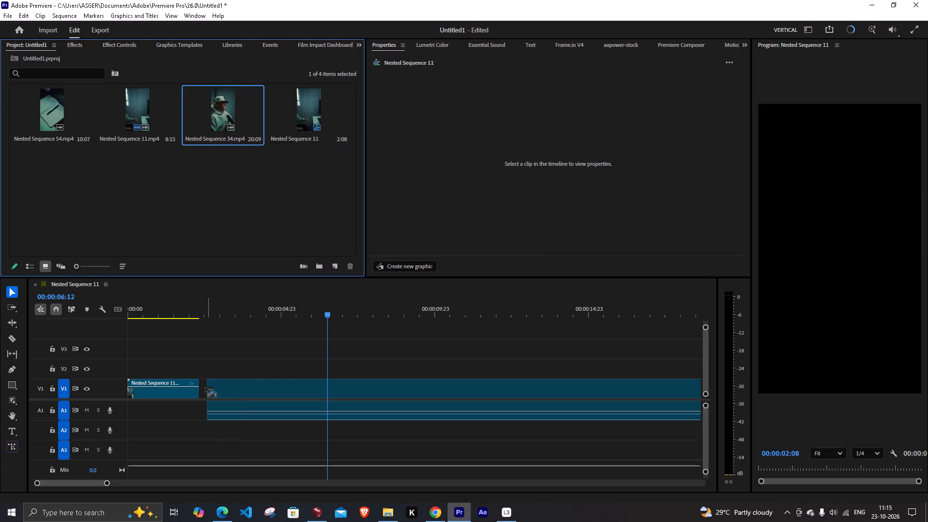
pyautogui.moveTo(205, 388); pyautogui.dragTo(203, 388)
pyautogui.click(260, 415)
pyautogui.press('BackSpace')
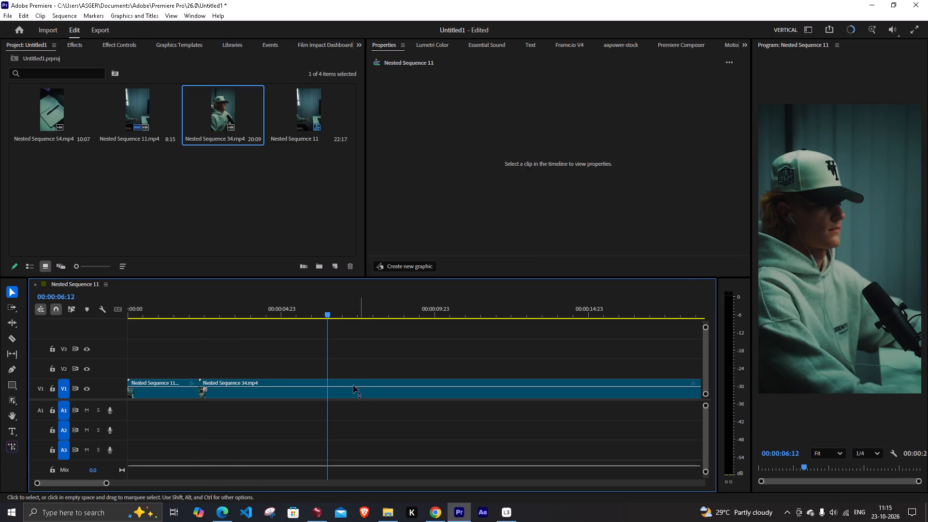
# Preview the Nested Sequence 34 clip, set the playhead to 00:00:04:02 and move the clip up to track V2.
pyautogui.click(351, 379)
pyautogui.click(408, 98)
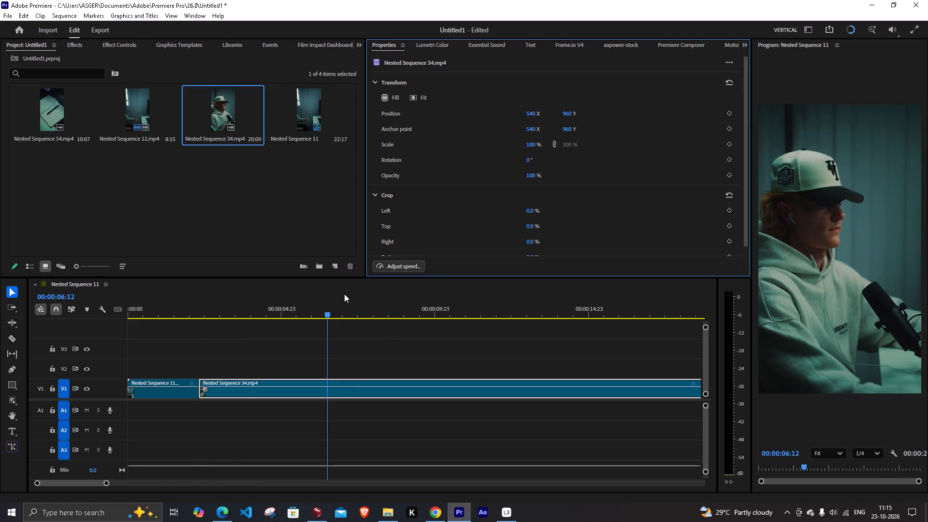
pyautogui.press('space')
pyautogui.press('space')
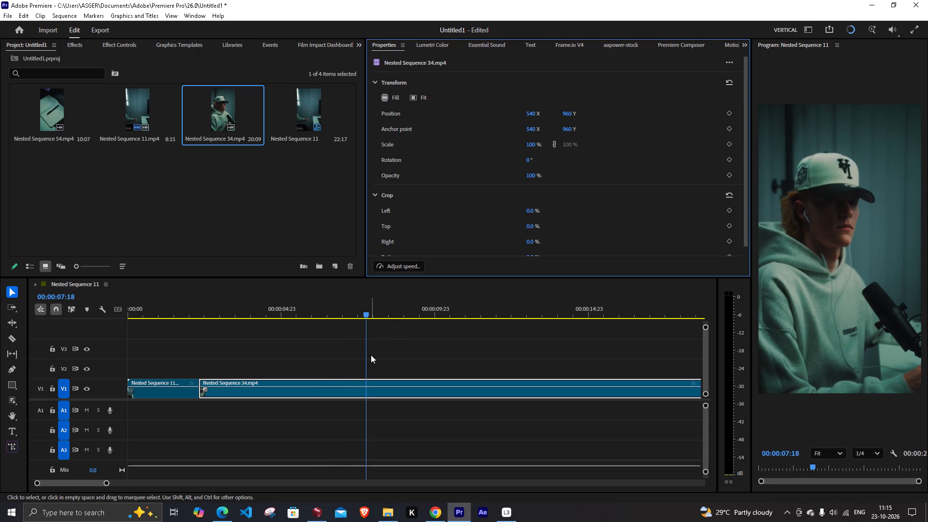
pyautogui.moveTo(107, 482); pyautogui.dragTo(109, 484)
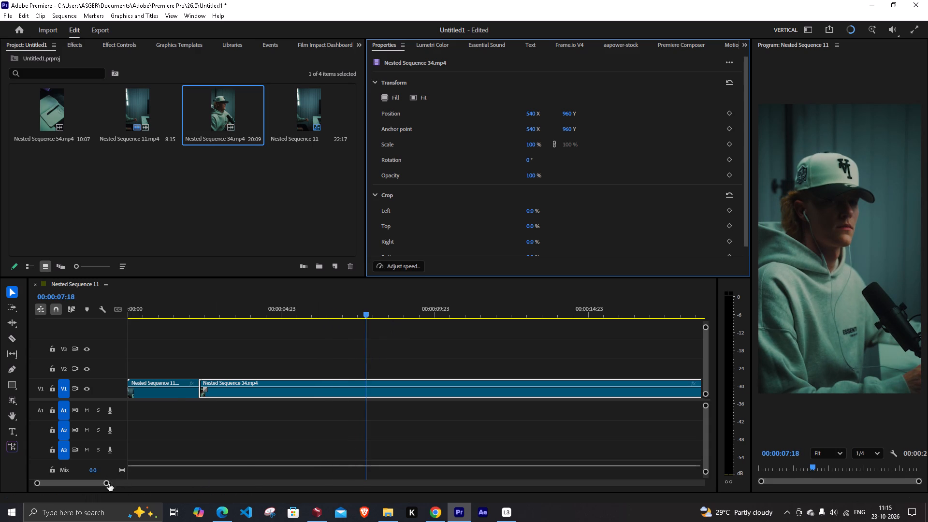
pyautogui.moveTo(109, 484); pyautogui.dragTo(137, 482)
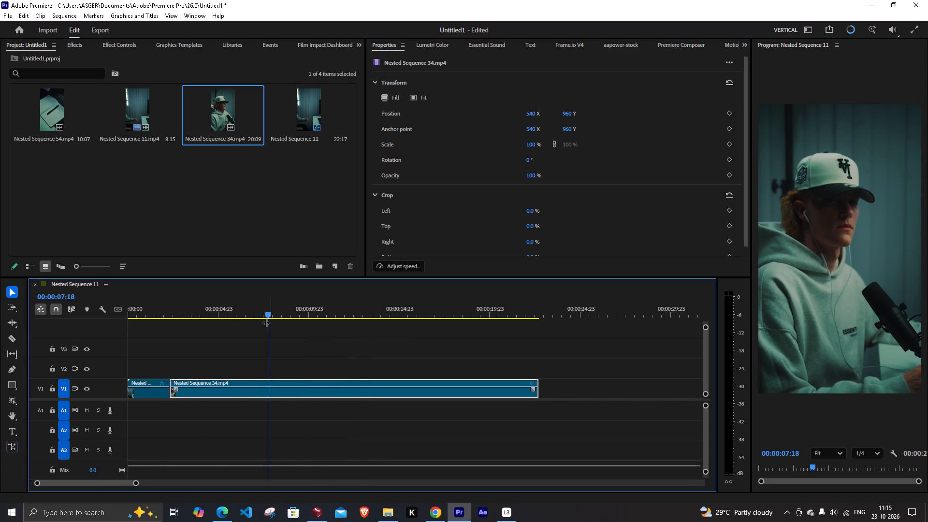
pyautogui.moveTo(271, 314); pyautogui.dragTo(203, 348)
pyautogui.moveTo(193, 382); pyautogui.dragTo(194, 378)
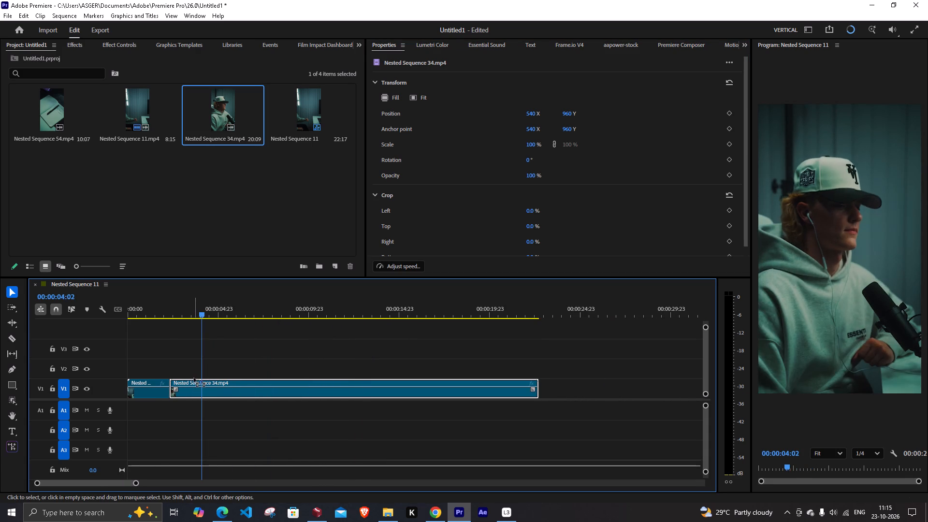
pyautogui.moveTo(194, 378); pyautogui.dragTo(194, 371)
pyautogui.moveTo(136, 483); pyautogui.dragTo(142, 483)
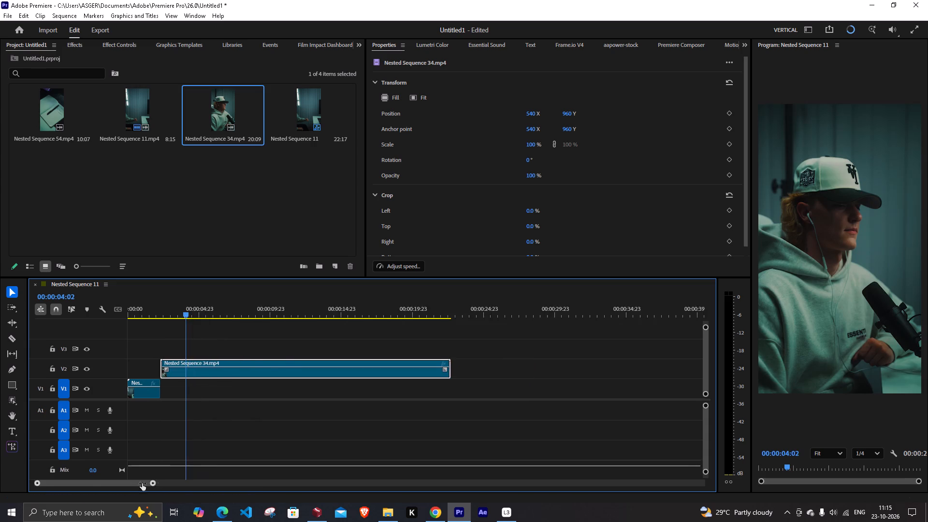
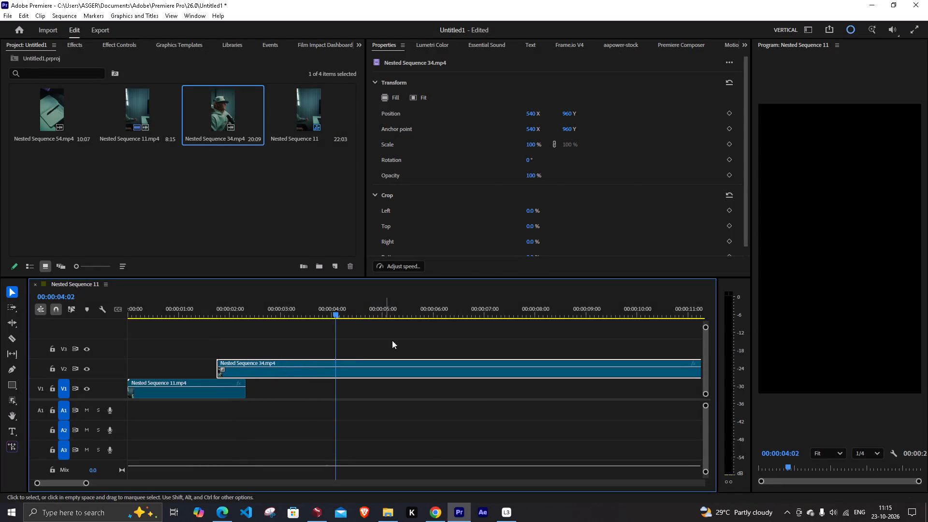
# Split the Nested Sequence 34 clip on V2 at 00:00:02:08, where the first clip ends, and move the piece after the cut down to V1.
pyautogui.moveTo(326, 310); pyautogui.dragTo(246, 334)
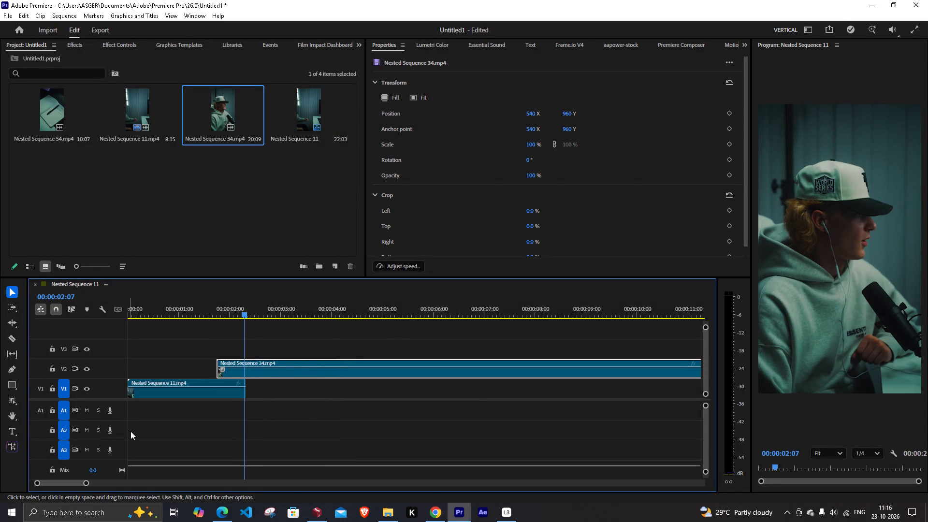
pyautogui.moveTo(87, 484); pyautogui.dragTo(58, 483)
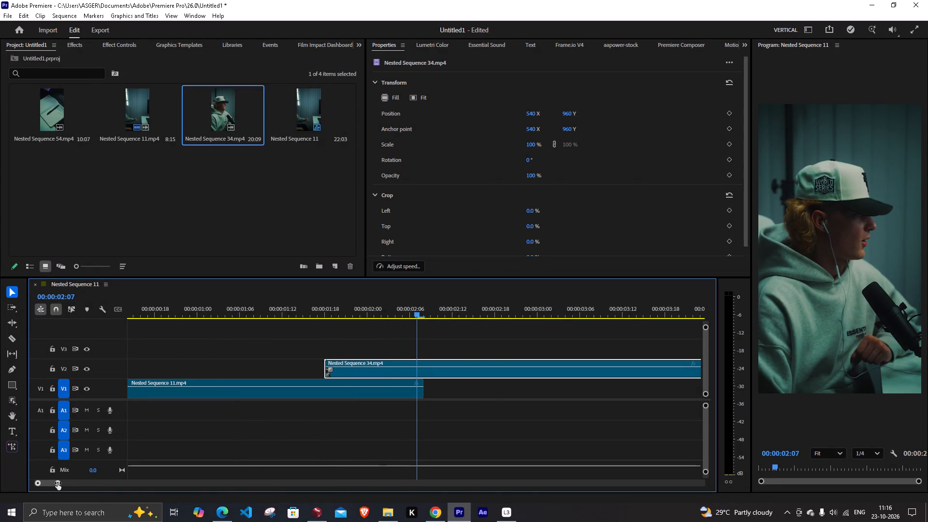
pyautogui.moveTo(58, 483); pyautogui.dragTo(65, 483)
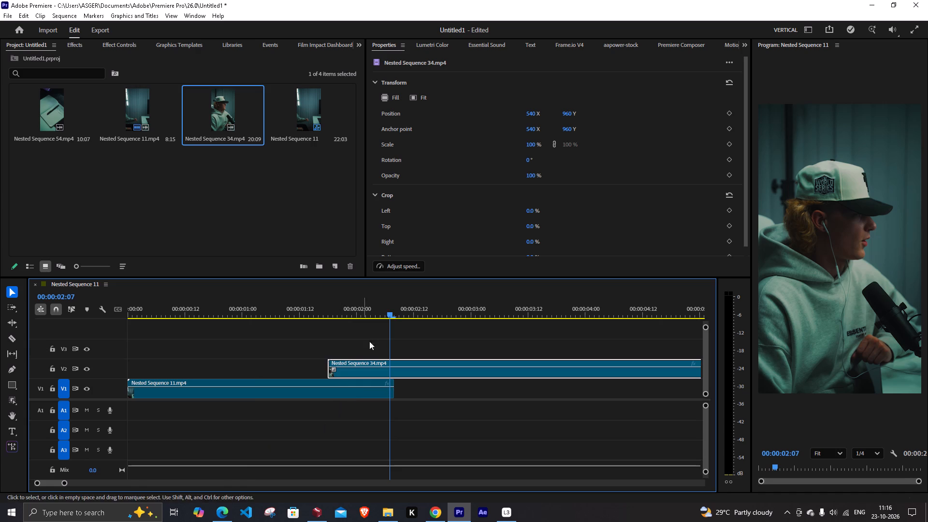
pyautogui.moveTo(389, 312); pyautogui.dragTo(394, 320)
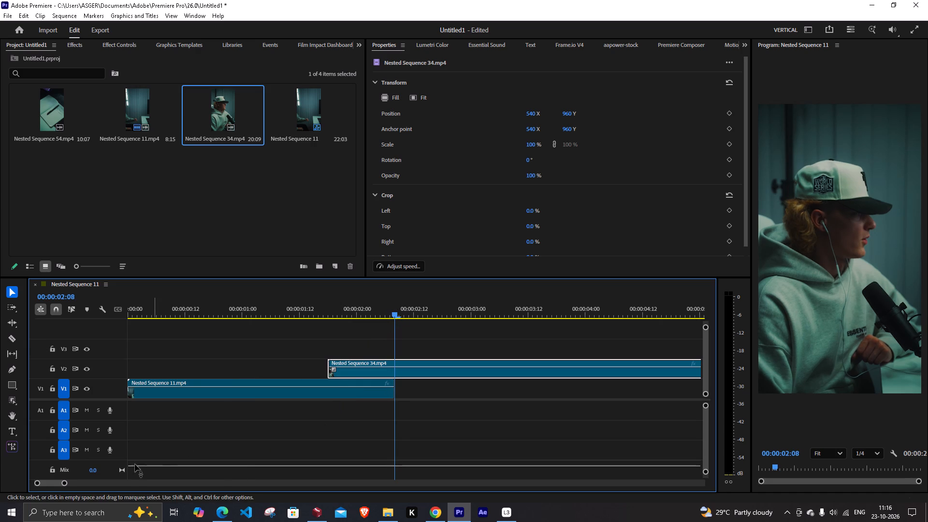
pyautogui.press('c')
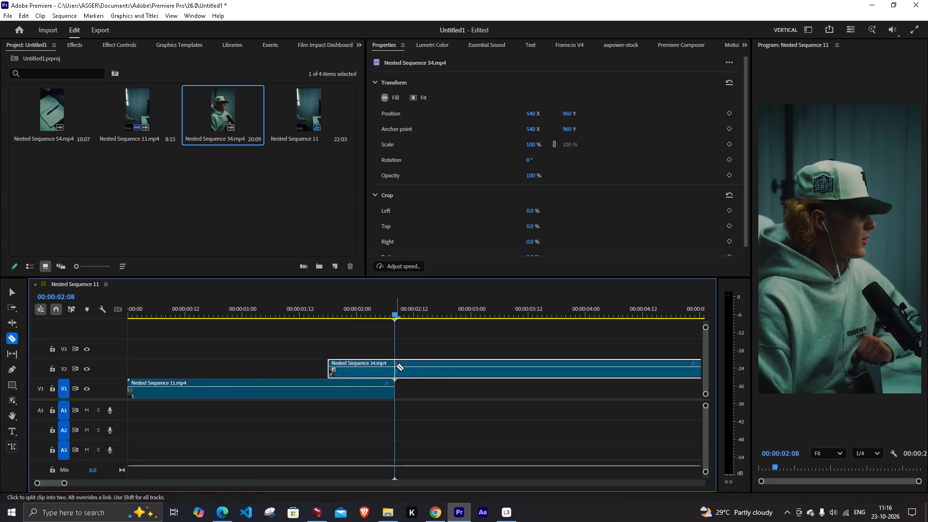
pyautogui.click(396, 366)
pyautogui.press('v')
pyautogui.click(424, 362)
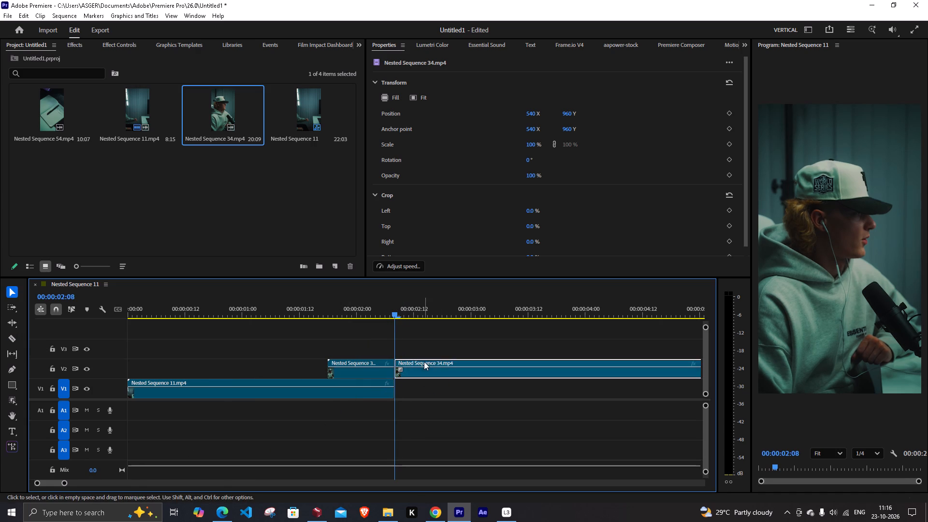
pyautogui.moveTo(435, 361); pyautogui.dragTo(438, 386)
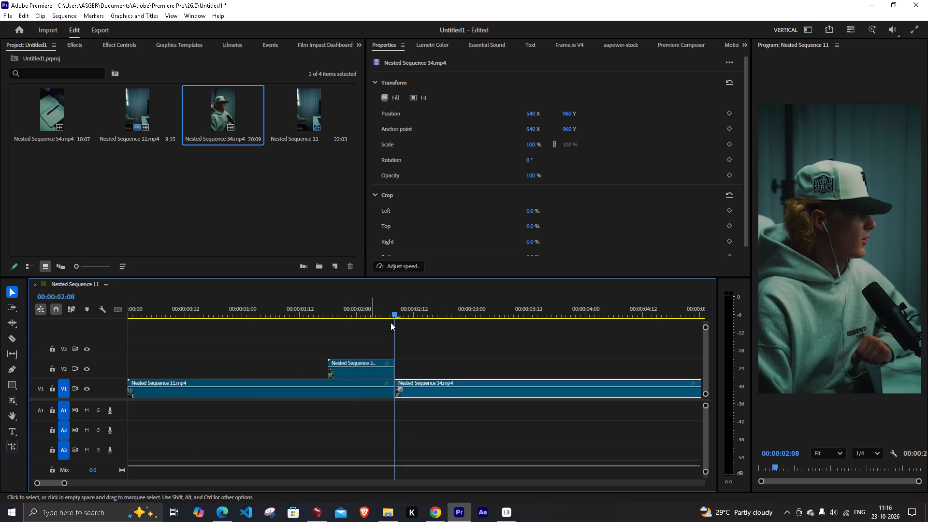
# Preview the overlap between the clips and duplicate the short Nested Sequence 34 piece from V2 onto V3, starting at 00:00:01:18.
pyautogui.moveTo(400, 314); pyautogui.dragTo(323, 339)
pyautogui.press('space')
pyautogui.press('space')
pyautogui.moveTo(384, 308); pyautogui.dragTo(370, 345)
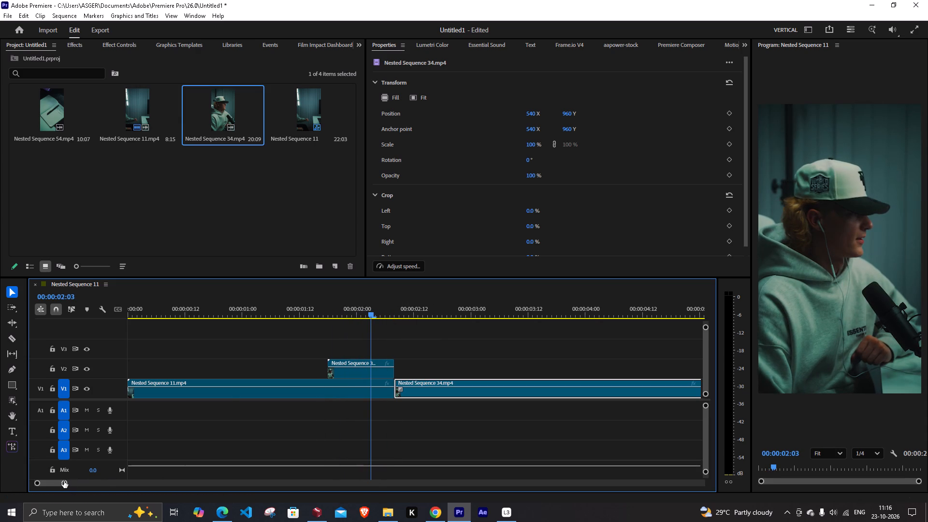
pyautogui.moveTo(65, 481); pyautogui.dragTo(66, 486)
pyautogui.click(343, 377)
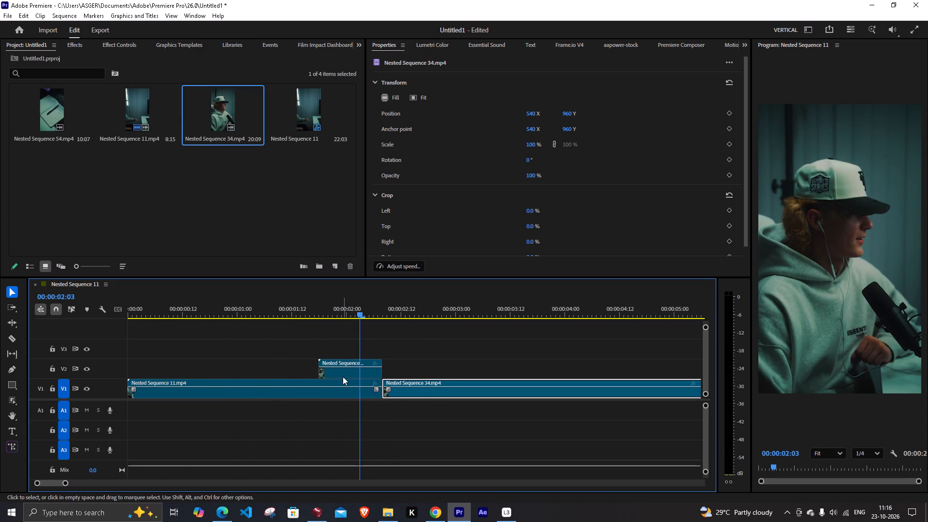
pyautogui.moveTo(346, 309); pyautogui.dragTo(319, 329)
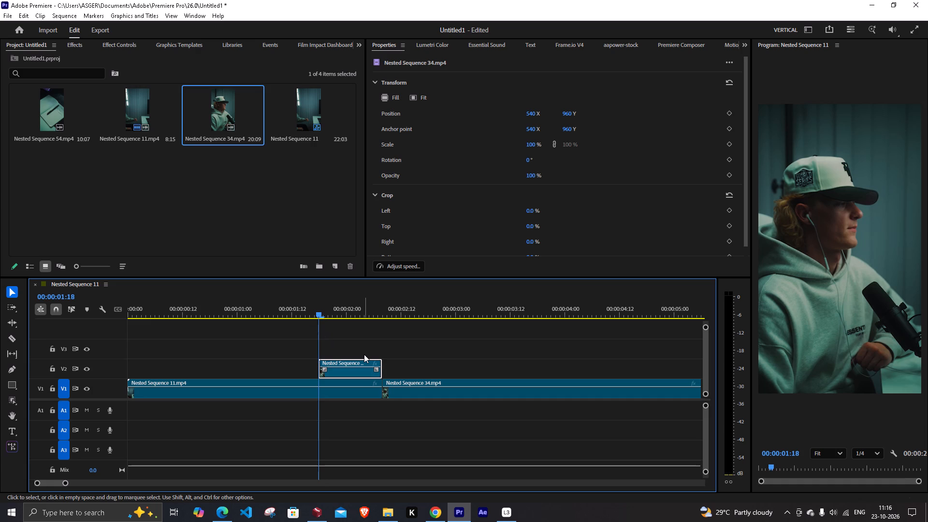
pyautogui.click(363, 359)
pyautogui.moveTo(318, 308); pyautogui.dragTo(317, 328)
pyautogui.keyDown('alt'); pyautogui.moveTo(343, 362); pyautogui.dragTo(343, 352); pyautogui.keyUp('alt')
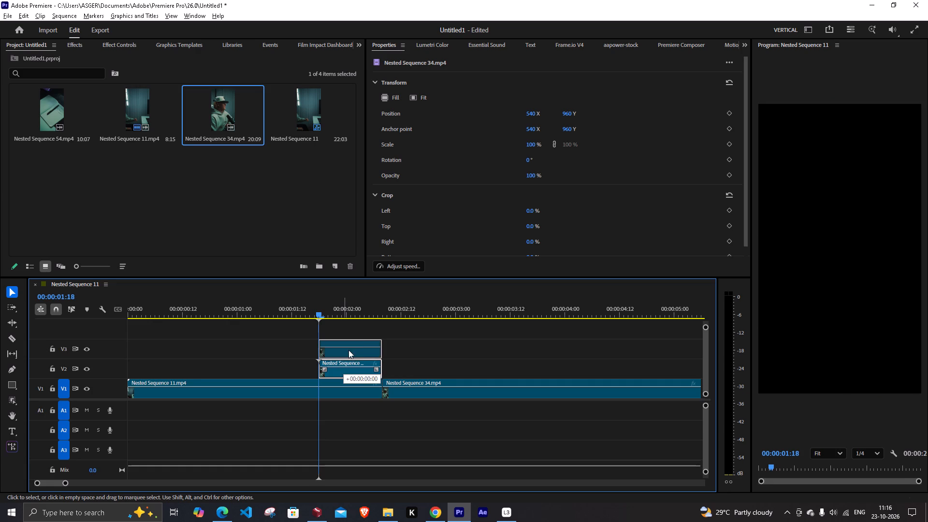
pyautogui.click(427, 343)
pyautogui.click(358, 344)
# Switch to Chrome to check the White Flash effect tutorial, and return to Premiere.
pyautogui.click(432, 517)
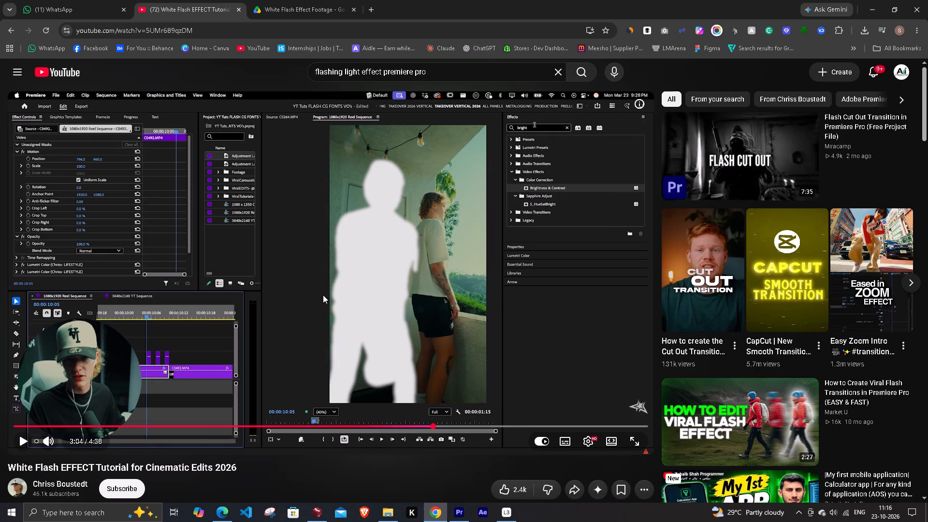
pyautogui.click(461, 518)
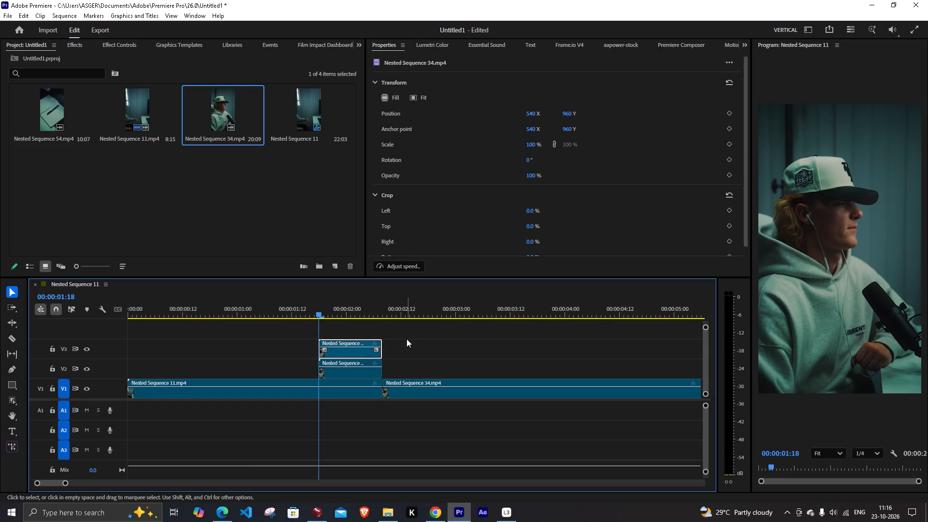
# With the playhead at 00:00:01:18, use the Object Mask tool on the V3 copy and lasso around the man in the cap.
pyautogui.moveTo(319, 312); pyautogui.dragTo(315, 326)
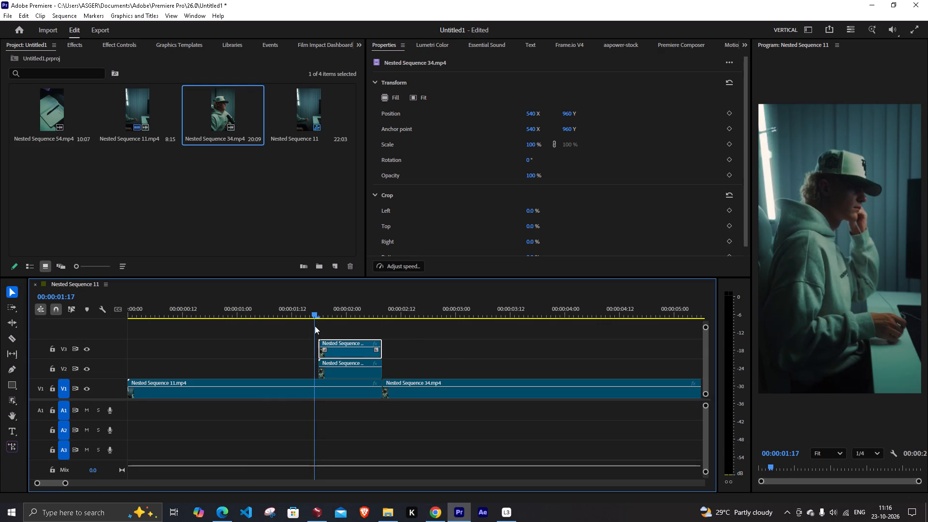
pyautogui.moveTo(315, 326); pyautogui.dragTo(318, 326)
pyautogui.moveTo(408, 342); pyautogui.dragTo(395, 348)
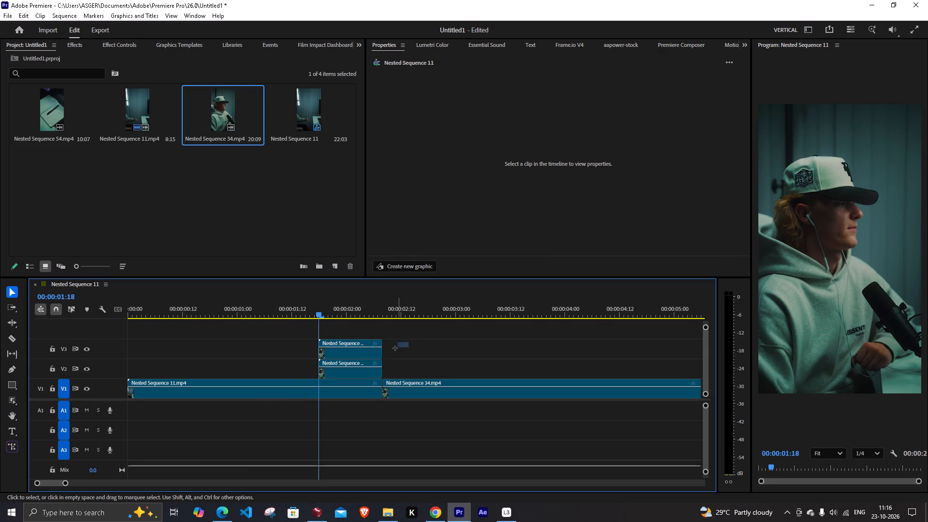
pyautogui.moveTo(395, 348); pyautogui.dragTo(394, 348)
pyautogui.click(345, 346)
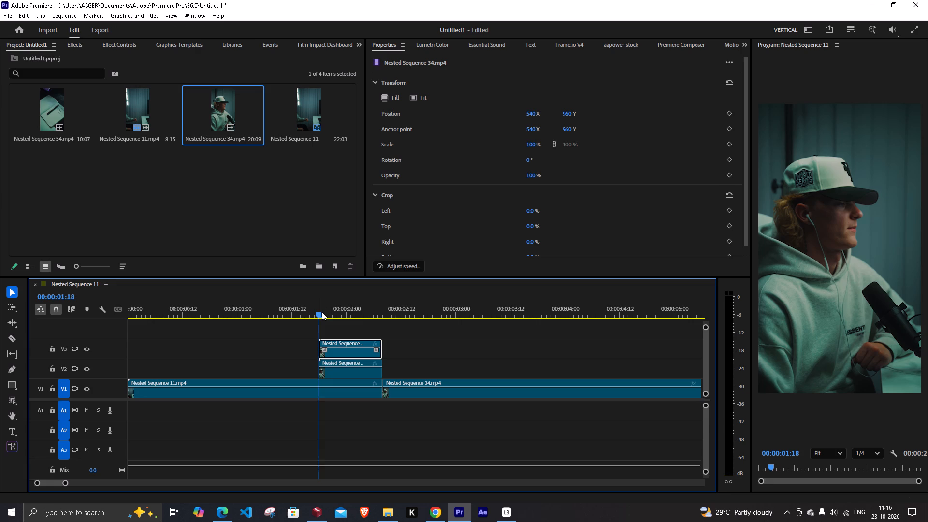
pyautogui.click(322, 312)
pyautogui.click(8, 400)
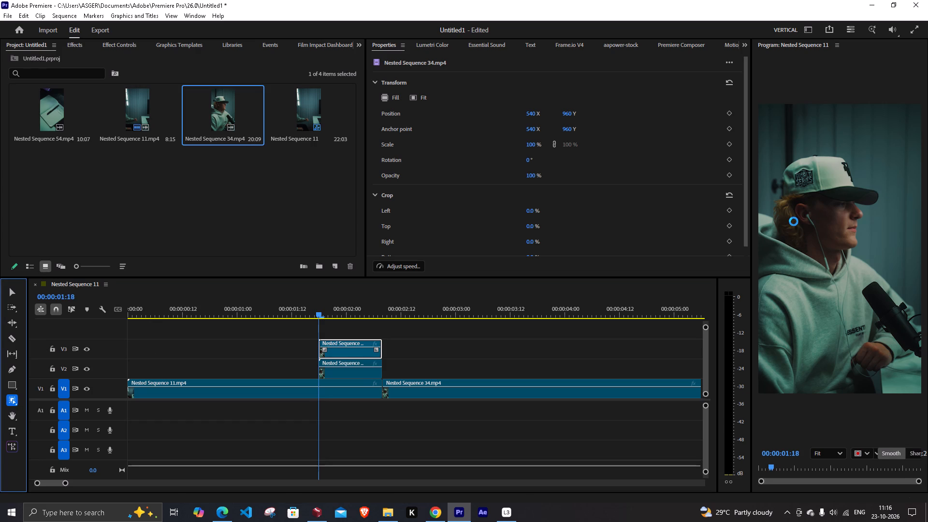
pyautogui.scroll(-1, 794, 221)
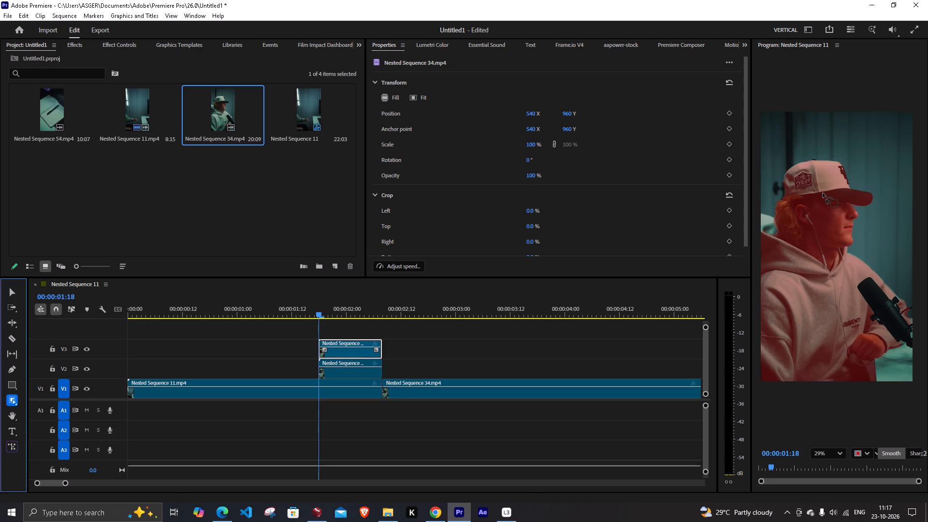
pyautogui.click(823, 193)
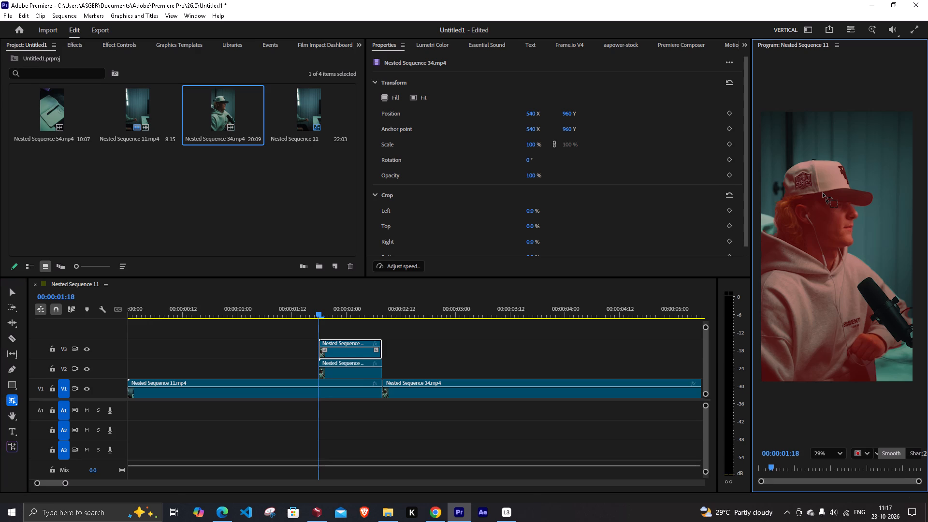
pyautogui.click(819, 183)
pyautogui.moveTo(781, 139); pyautogui.dragTo(906, 367)
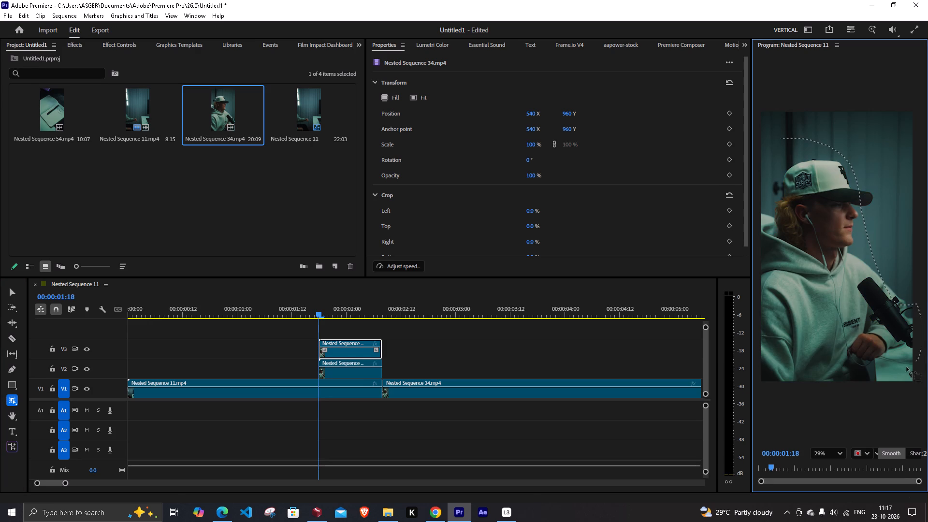
pyautogui.moveTo(906, 367); pyautogui.dragTo(794, 140)
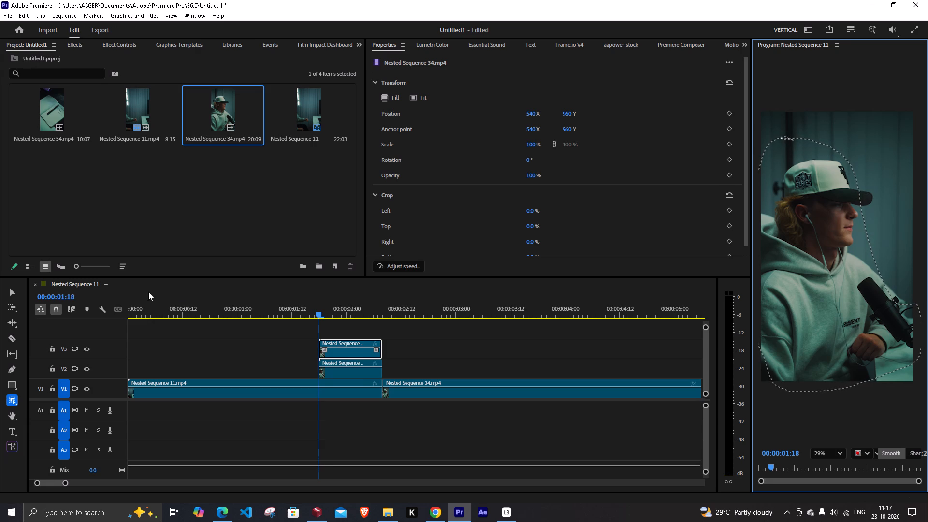
# Switch to File Explorer and open the Downloads folder.
pyautogui.click(387, 519)
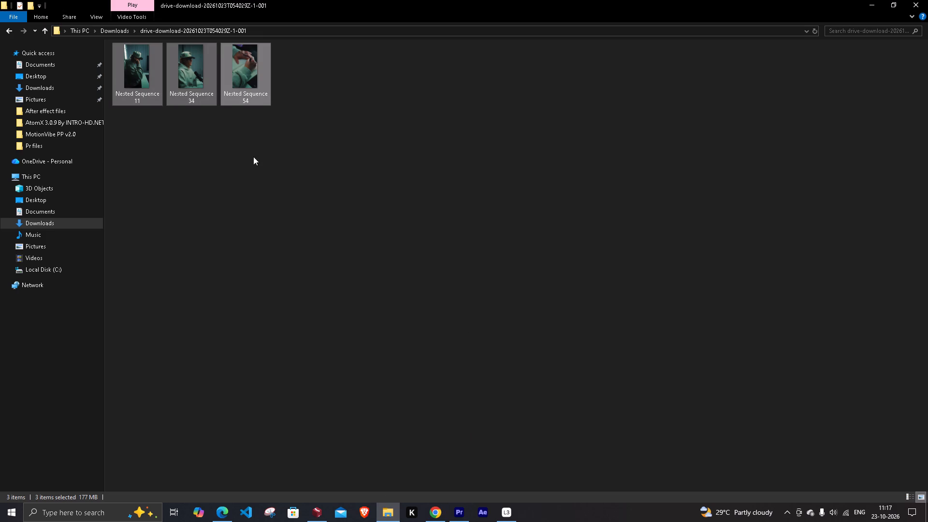
pyautogui.click(252, 158)
pyautogui.click(37, 88)
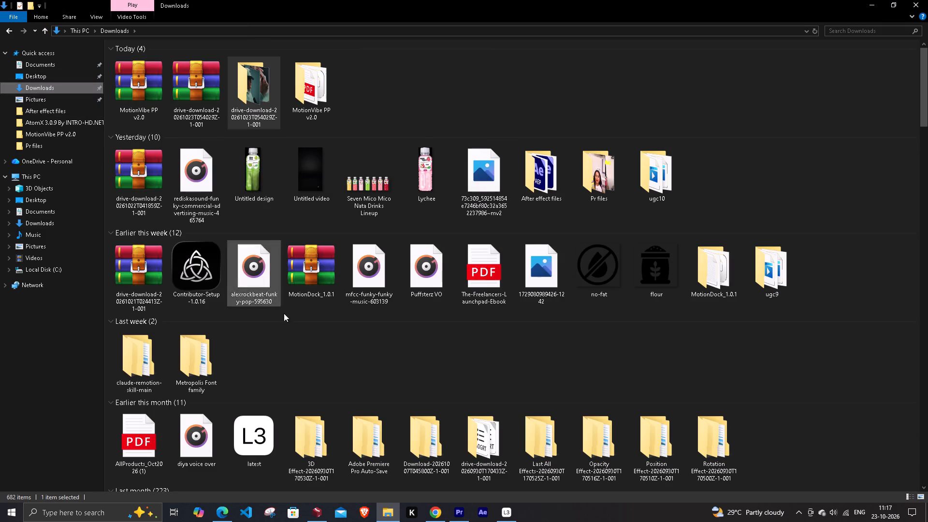
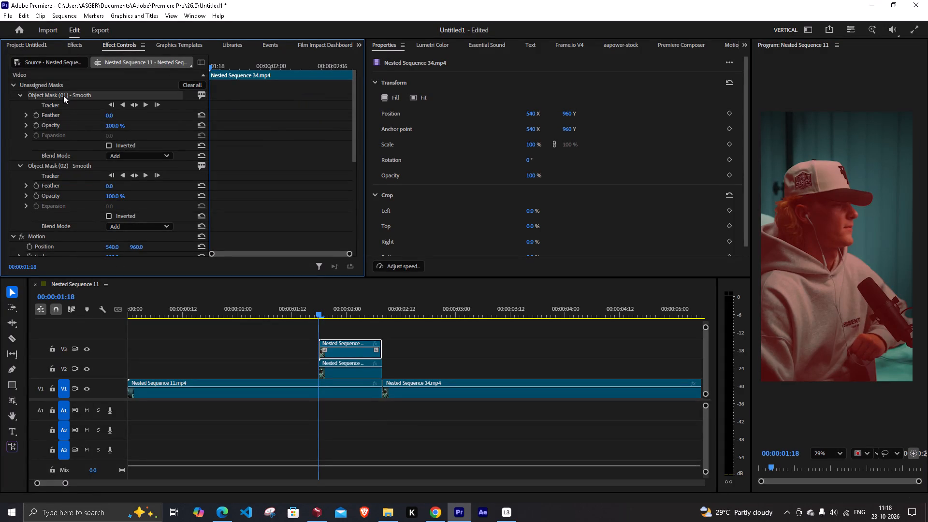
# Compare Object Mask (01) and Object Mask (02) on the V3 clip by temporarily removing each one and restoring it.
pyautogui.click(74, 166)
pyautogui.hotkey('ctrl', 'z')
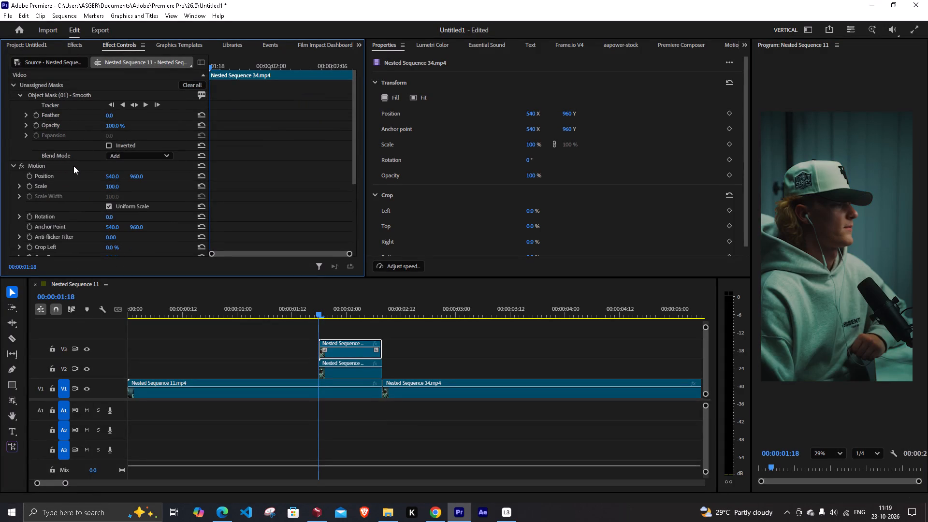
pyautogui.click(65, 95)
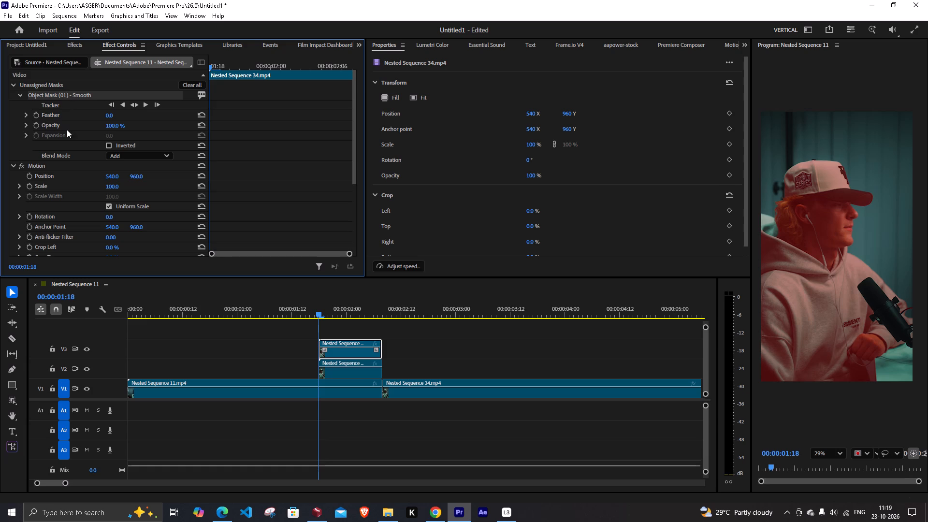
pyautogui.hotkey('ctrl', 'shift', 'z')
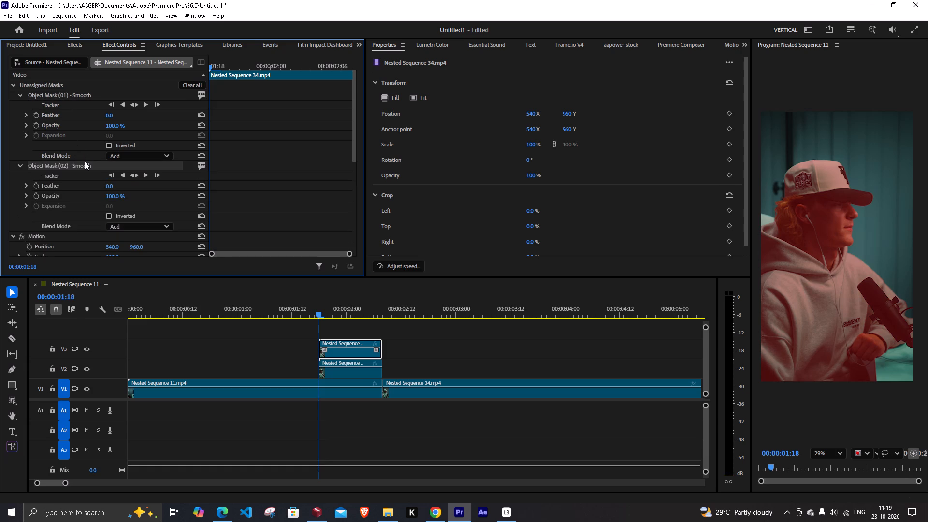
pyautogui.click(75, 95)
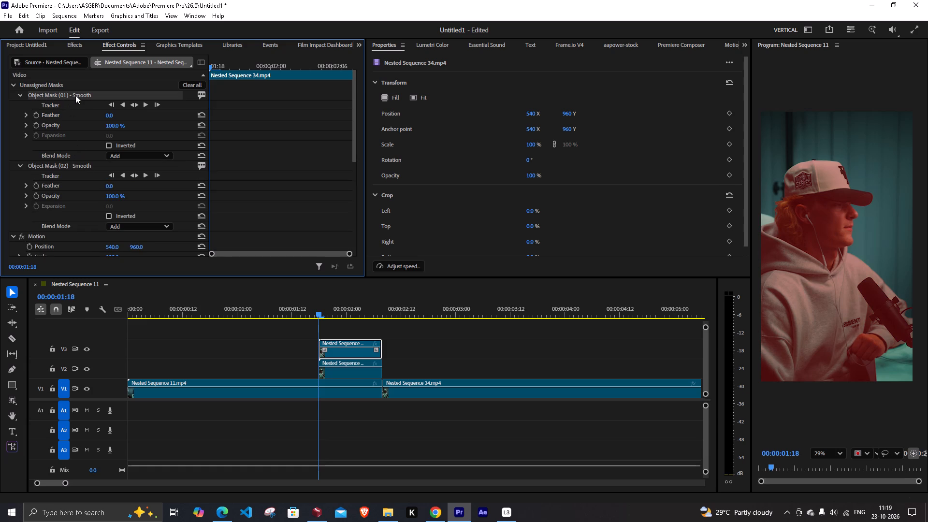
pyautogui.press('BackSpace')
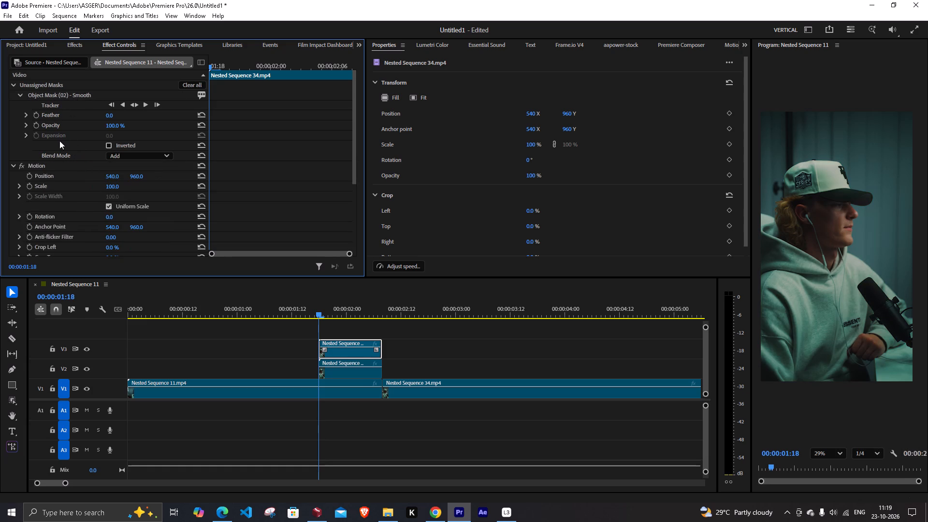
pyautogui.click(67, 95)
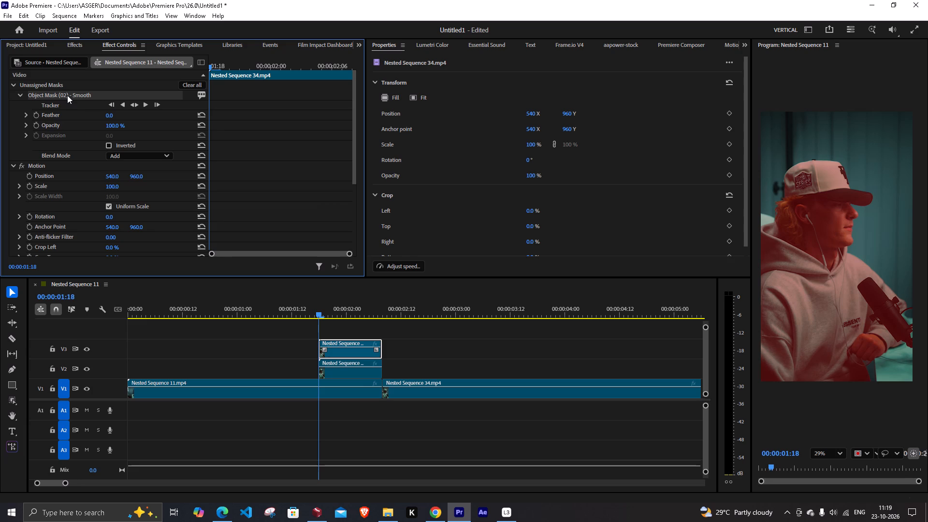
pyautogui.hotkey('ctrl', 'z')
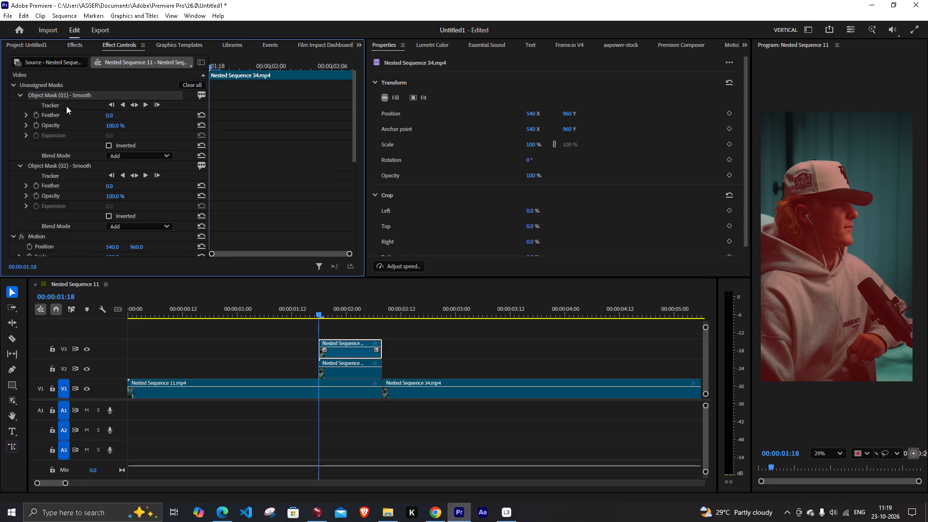
# Delete Object Mask (02) from the Nested Sequence 34 copy on V3.
pyautogui.click(72, 126)
pyautogui.click(74, 164)
pyautogui.press('BackSpace')
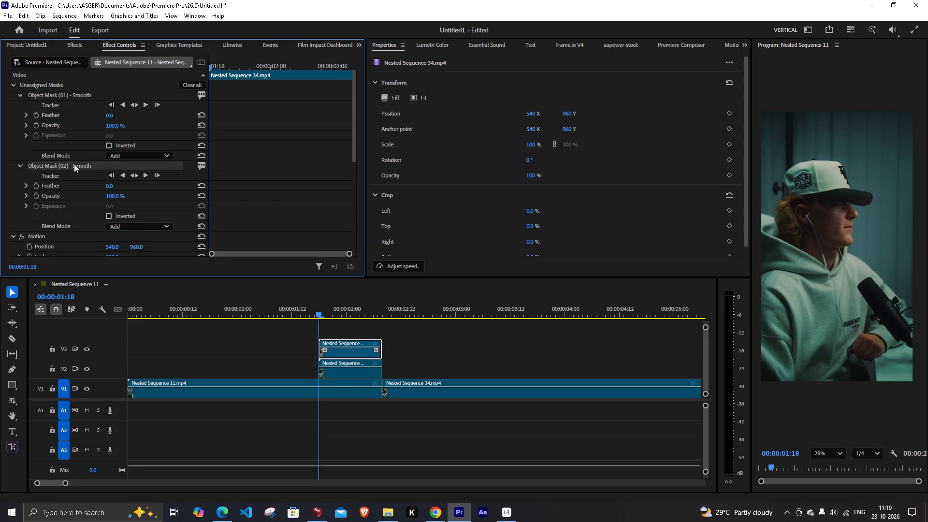
# Track Object Mask (01) forward from 00:00:01:18 through the V3 clip.
pyautogui.click(67, 95)
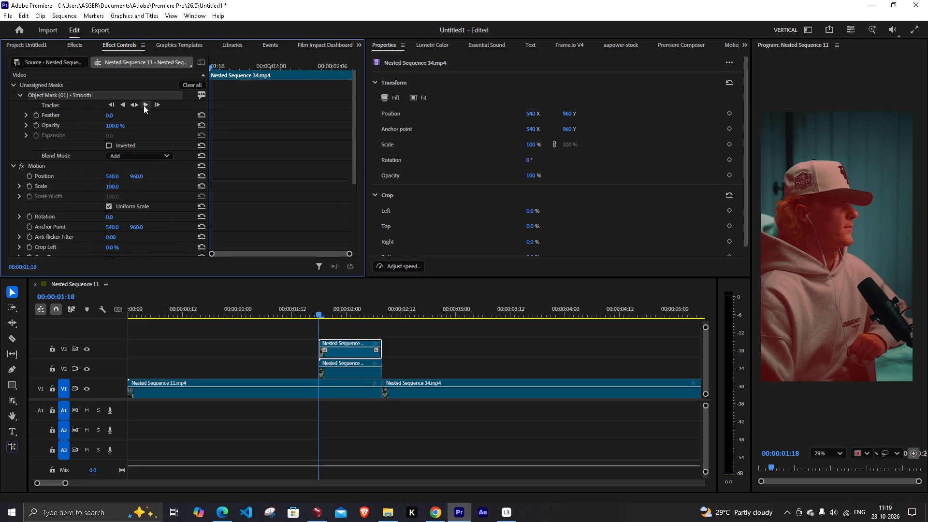
pyautogui.click(144, 105)
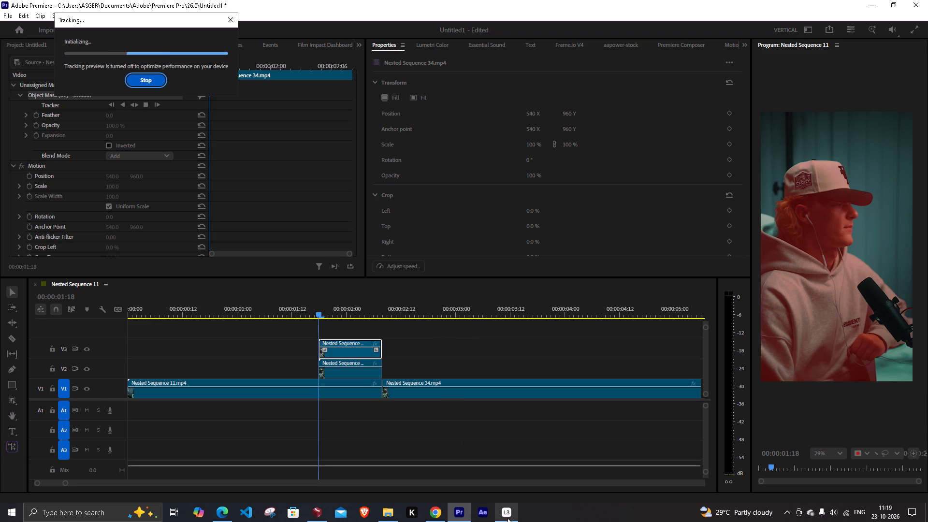
# Switch to the ZXP Installer window and close it while the object mask tracking runs.
pyautogui.click(319, 518)
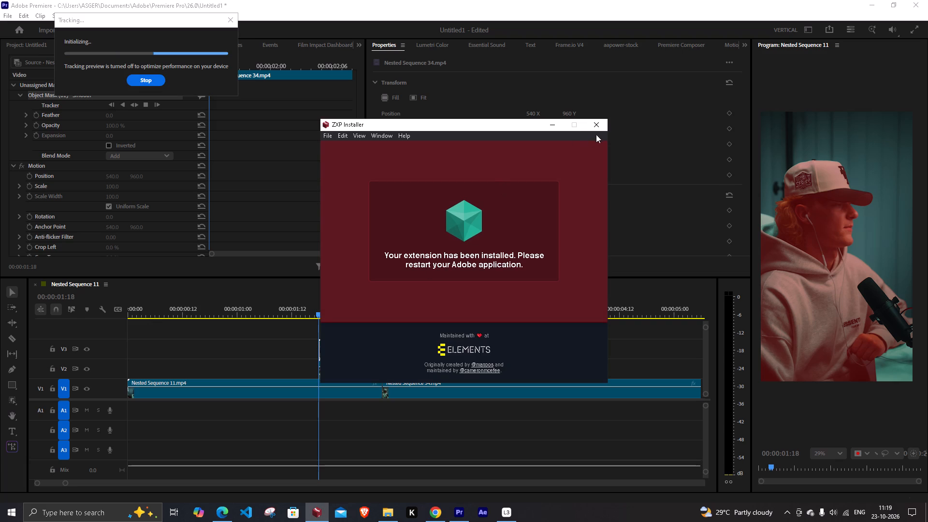
pyautogui.click(598, 128)
# Switch to File Explorer to view the Downloads folder.
pyautogui.click(379, 518)
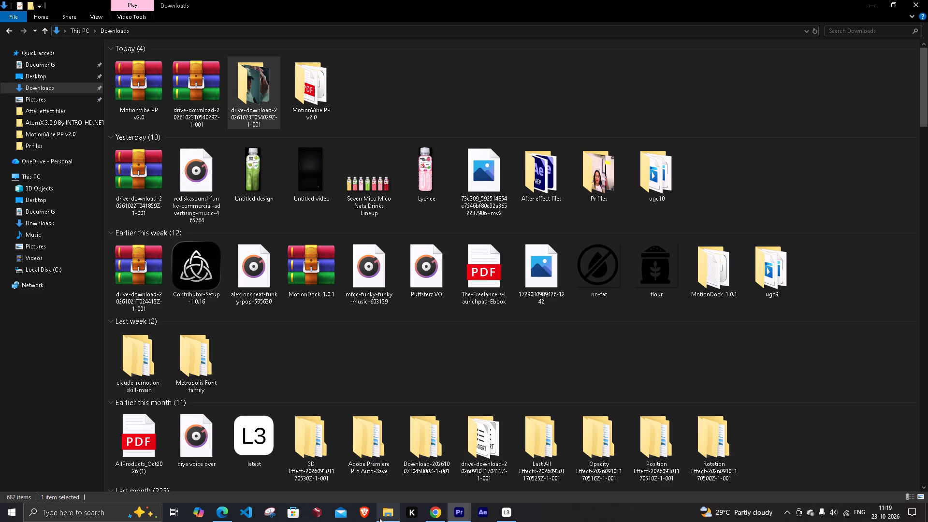
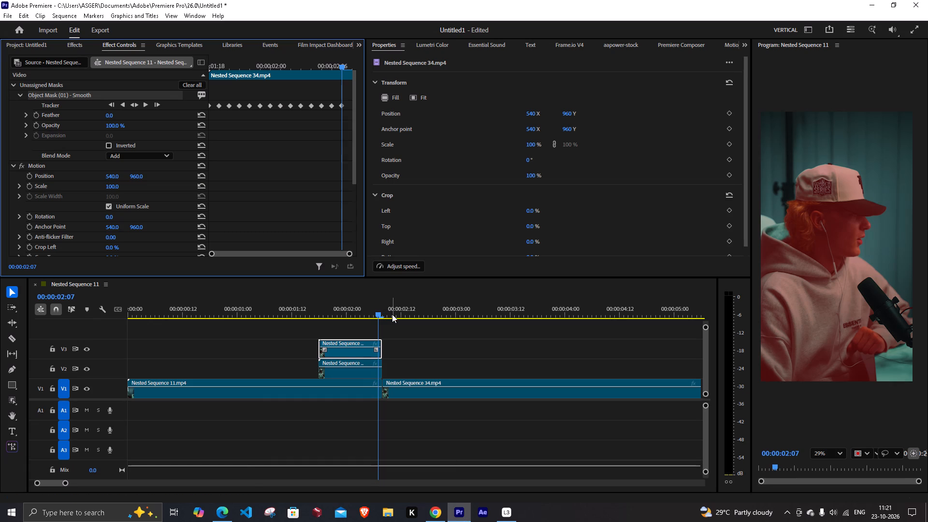
# Convert the tracked Object Mask (01) on the V3 clip to an opacity mask.
pyautogui.moveTo(343, 65); pyautogui.dragTo(348, 68)
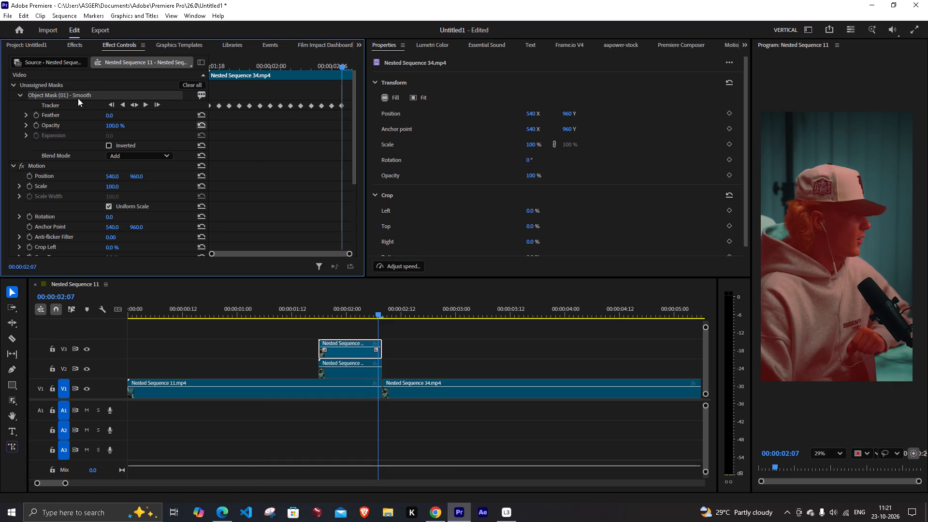
pyautogui.click(78, 97)
pyautogui.click(83, 94)
pyautogui.rightClick(83, 94)
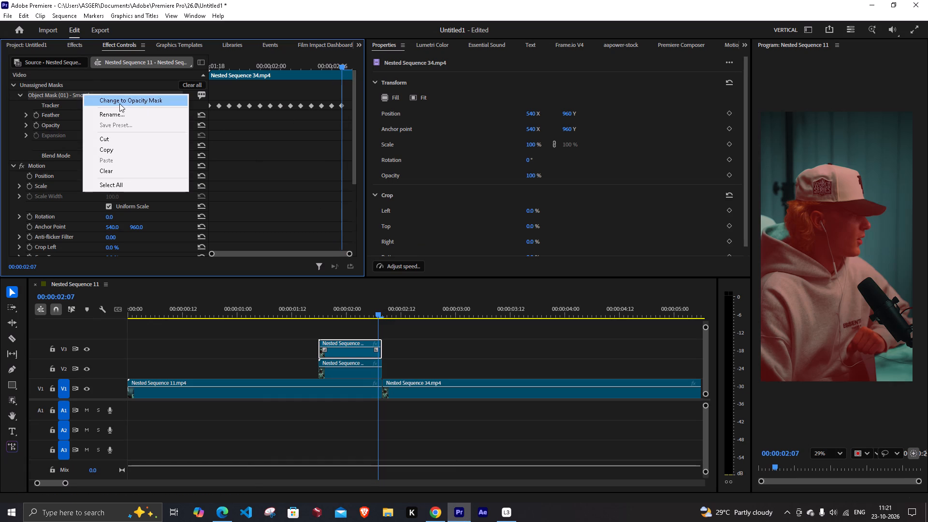
pyautogui.click(119, 103)
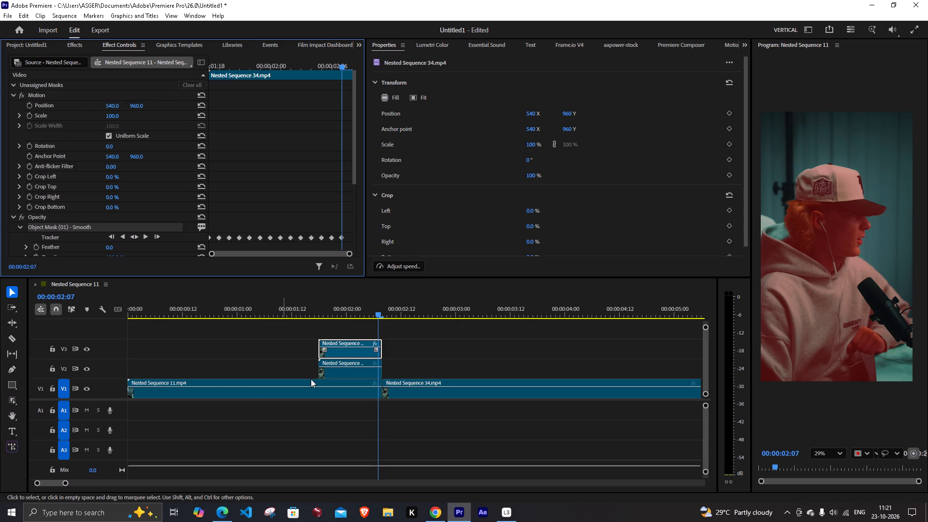
# Delete the nested sequence clip on V2 beneath the masked V3 copy.
pyautogui.click(353, 369)
pyautogui.press('BackSpace')
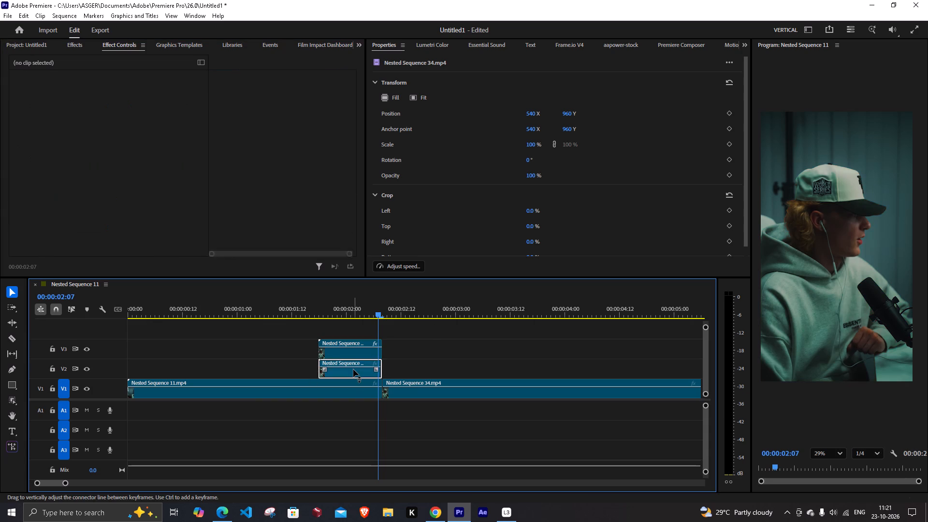
# Preview the masked V3 clip without the V2 copy beneath it, and restore the removed V2 copy.
pyautogui.moveTo(378, 304); pyautogui.dragTo(328, 329)
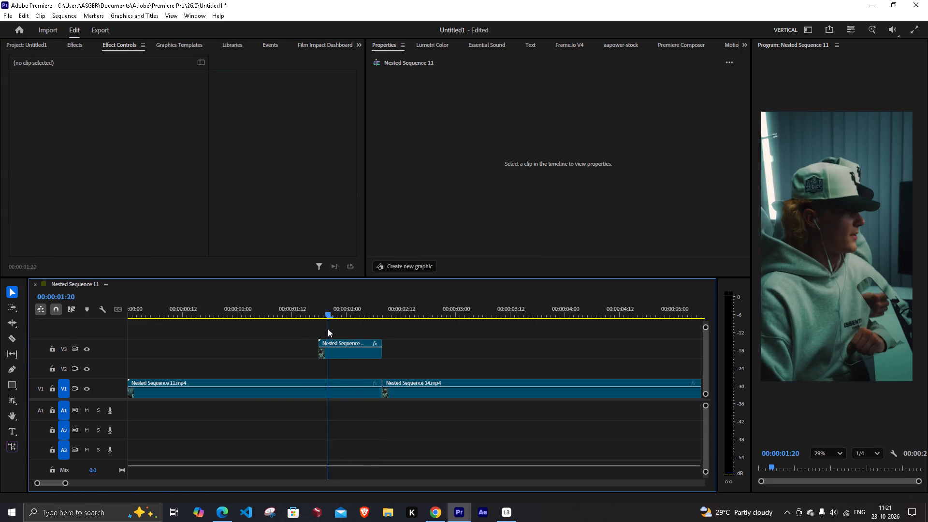
pyautogui.moveTo(328, 329); pyautogui.dragTo(300, 337)
pyautogui.press('space')
pyautogui.press('space')
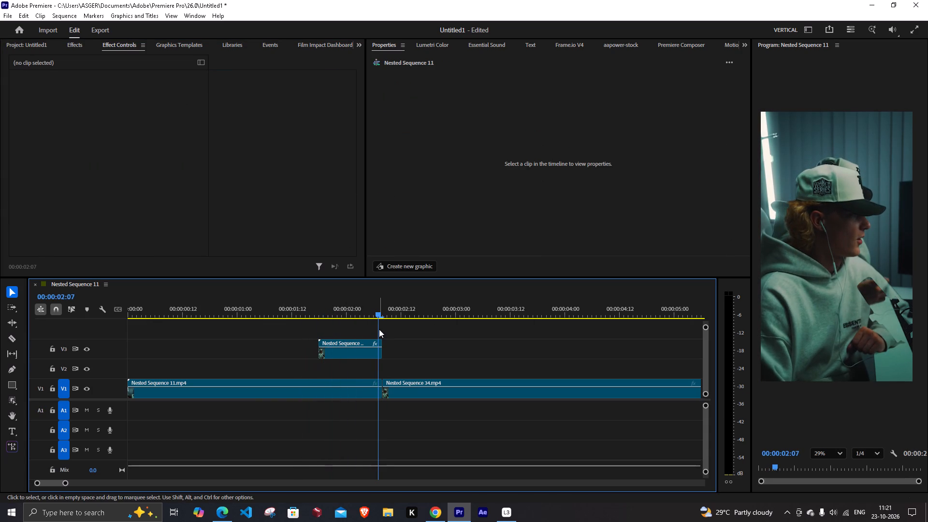
pyautogui.hotkey('ctrl', 'z')
# Apply the Brightness & Contrast effect to the masked Nested Sequence 34 copy on V3.
pyautogui.moveTo(373, 313); pyautogui.dragTo(338, 322)
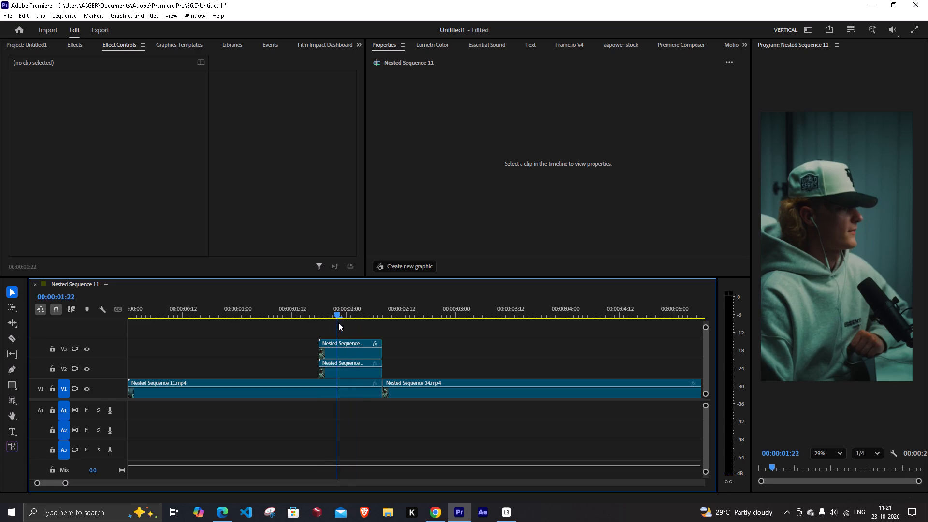
pyautogui.moveTo(338, 322); pyautogui.dragTo(320, 330)
pyautogui.click(357, 391)
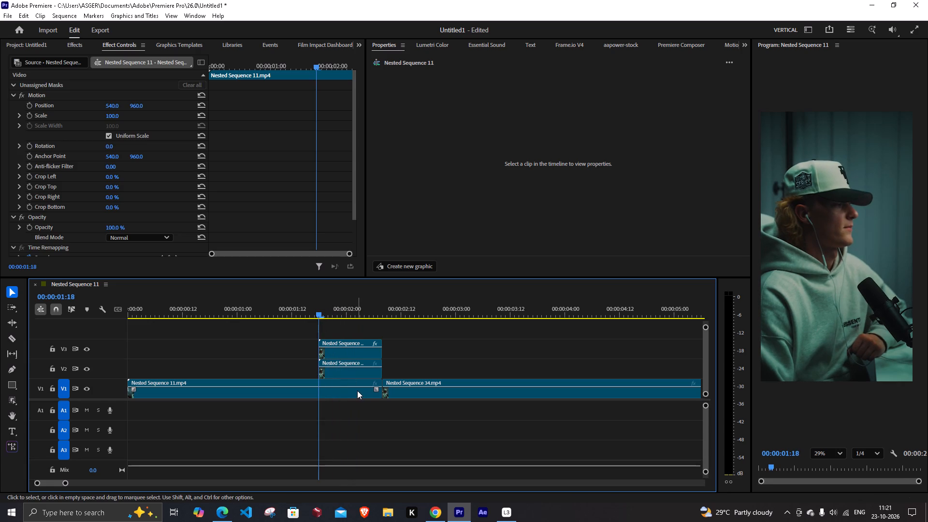
pyautogui.click(349, 341)
pyautogui.click(82, 43)
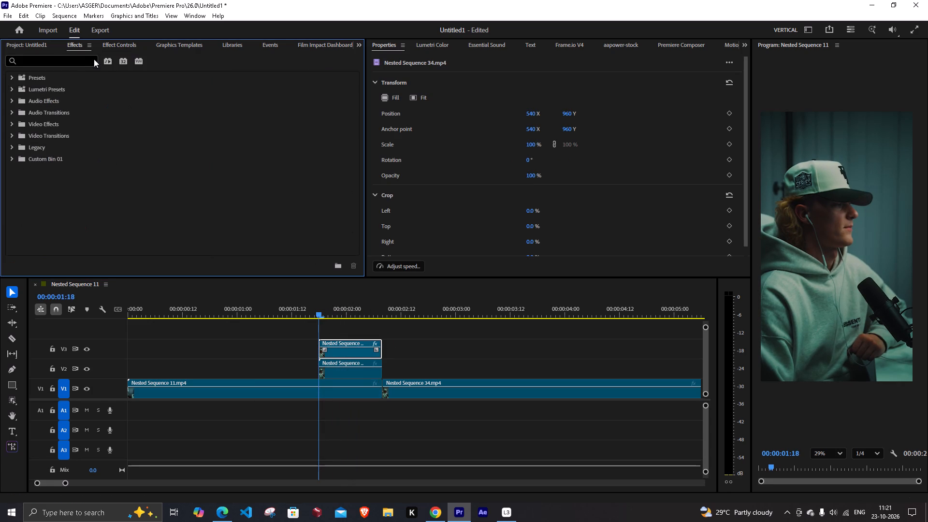
pyautogui.click(94, 58)
pyautogui.click(83, 60)
pyautogui.write('brit')
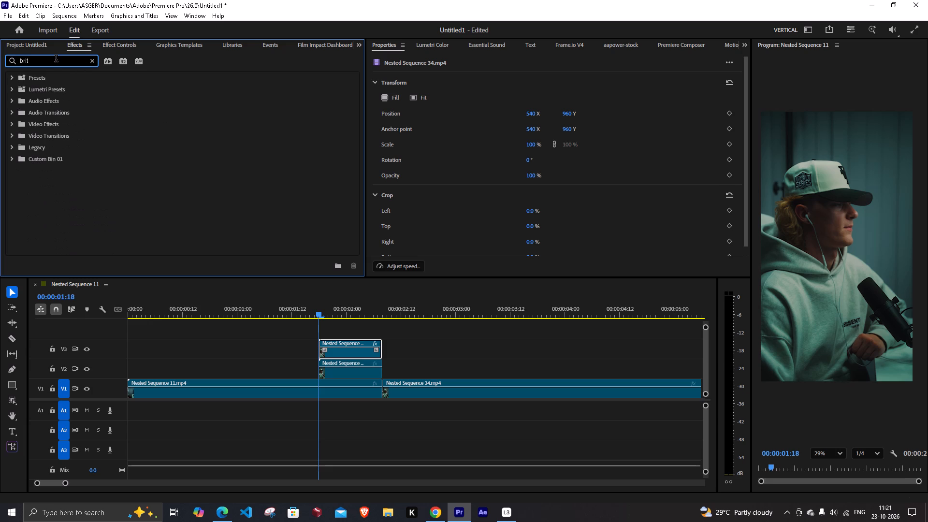
pyautogui.write('gh')
pyautogui.press('BackSpace')
pyautogui.press('BackSpace')
pyautogui.press('BackSpace')
pyautogui.press('BackSpace')
pyautogui.press('BackSpace')
pyautogui.press('BackSpace')
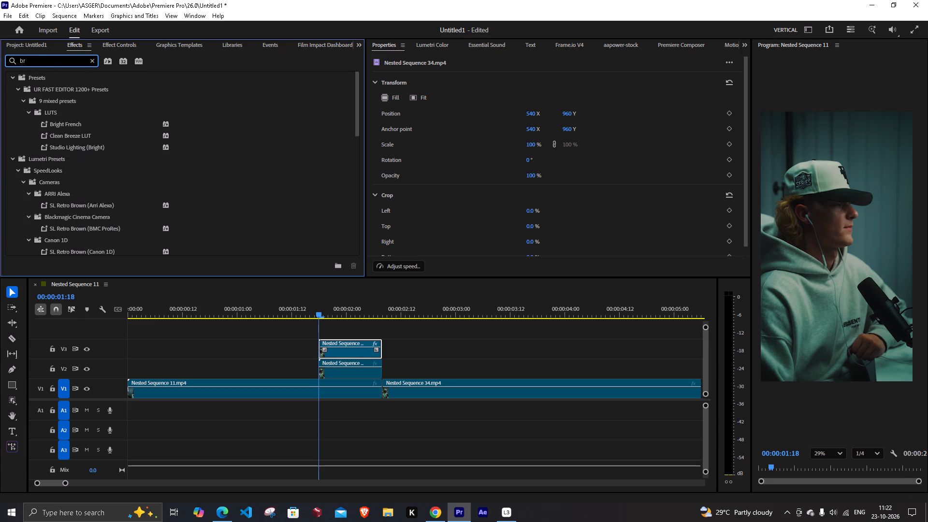
pyautogui.press('i')
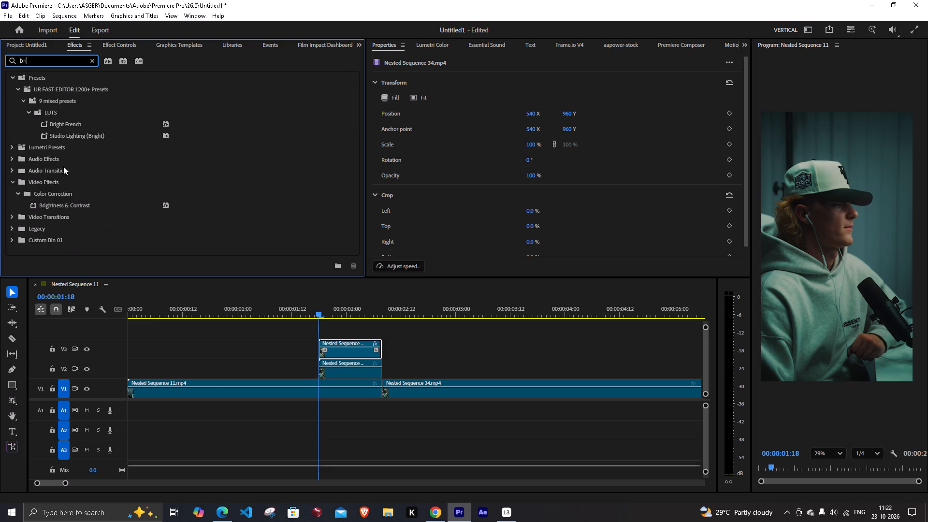
pyautogui.moveTo(32, 204); pyautogui.dragTo(338, 349)
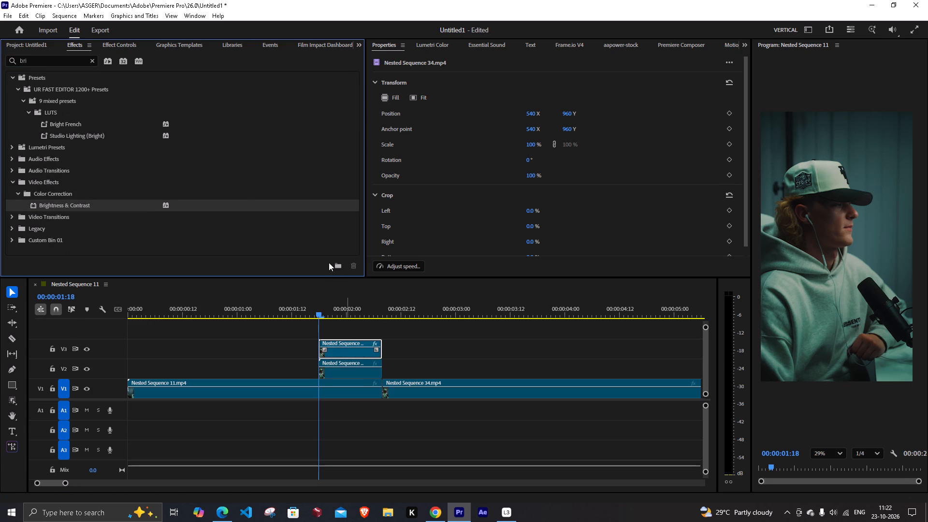
# Set the V3 clip's Brightness to 100 in its Brightness & Contrast effect.
pyautogui.click(112, 45)
pyautogui.scroll(-10, 80, 156)
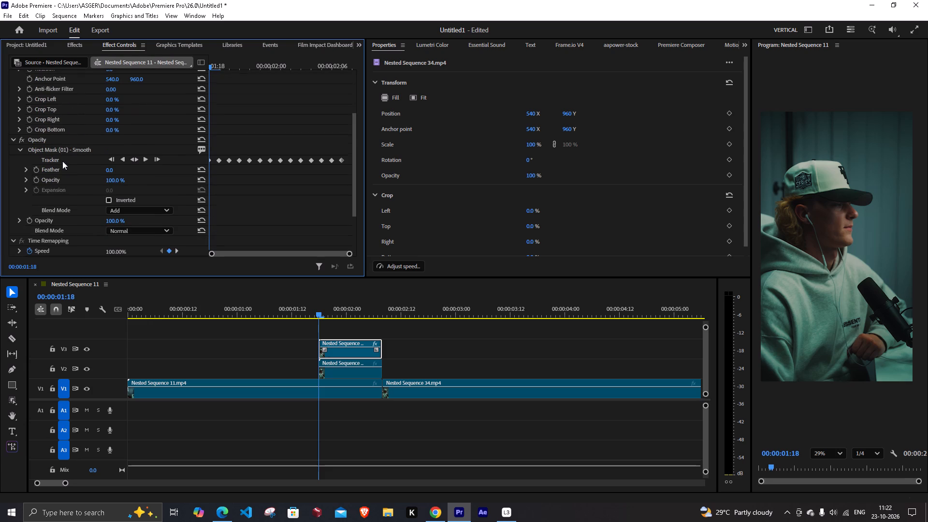
pyautogui.scroll(-5, 84, 225)
pyautogui.click(50, 201)
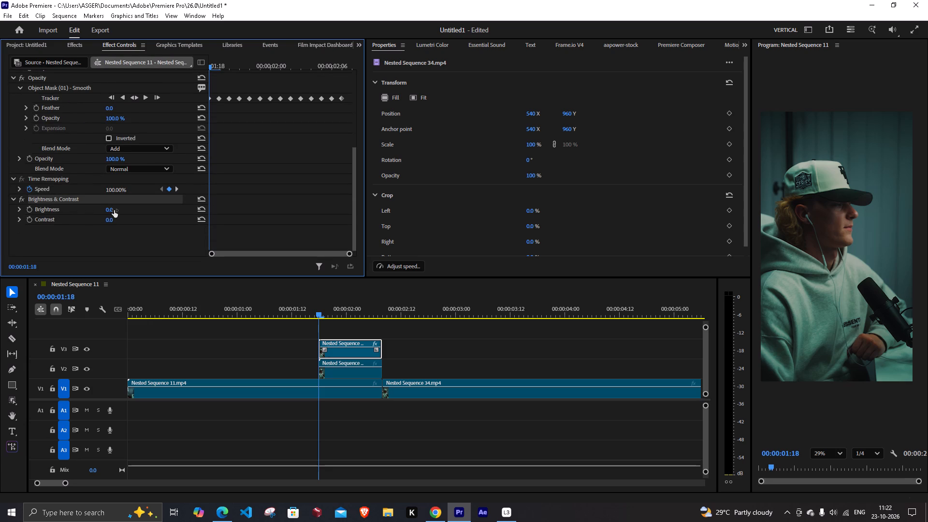
pyautogui.moveTo(113, 210); pyautogui.dragTo(362, 205)
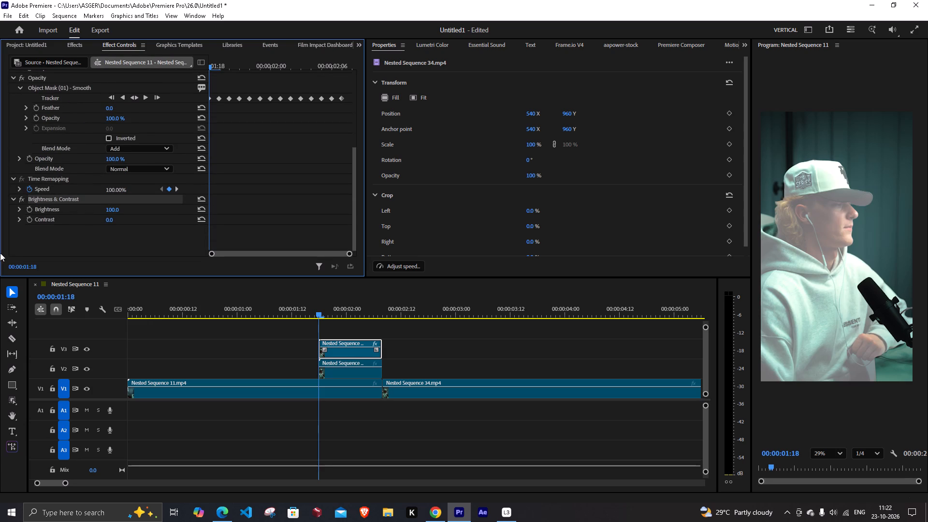
pyautogui.click(17, 207)
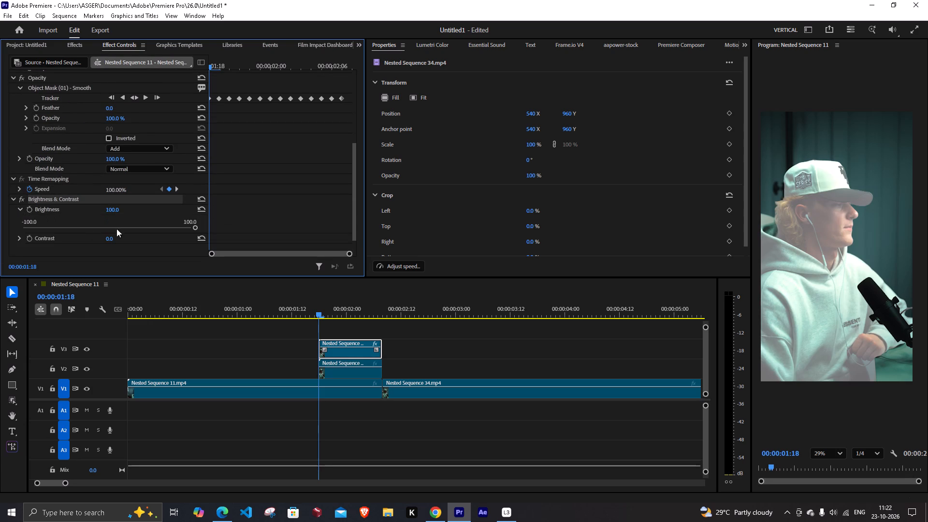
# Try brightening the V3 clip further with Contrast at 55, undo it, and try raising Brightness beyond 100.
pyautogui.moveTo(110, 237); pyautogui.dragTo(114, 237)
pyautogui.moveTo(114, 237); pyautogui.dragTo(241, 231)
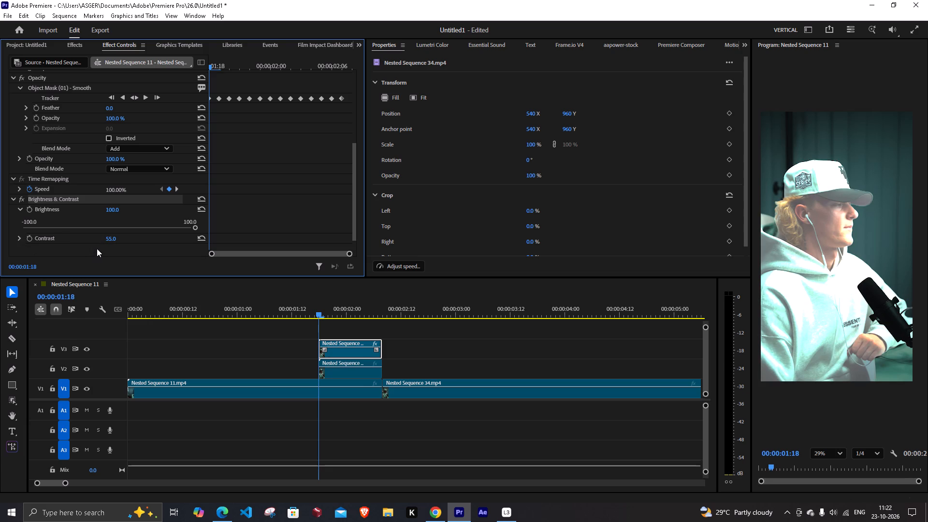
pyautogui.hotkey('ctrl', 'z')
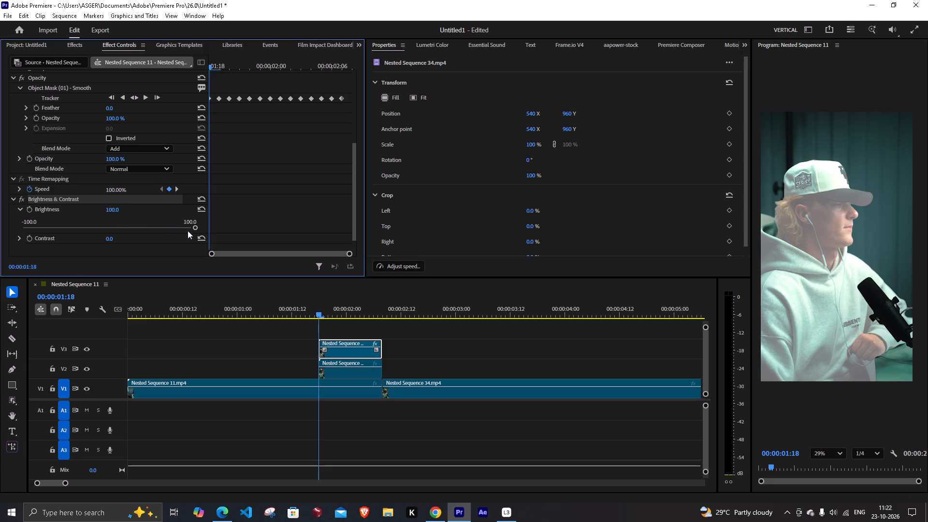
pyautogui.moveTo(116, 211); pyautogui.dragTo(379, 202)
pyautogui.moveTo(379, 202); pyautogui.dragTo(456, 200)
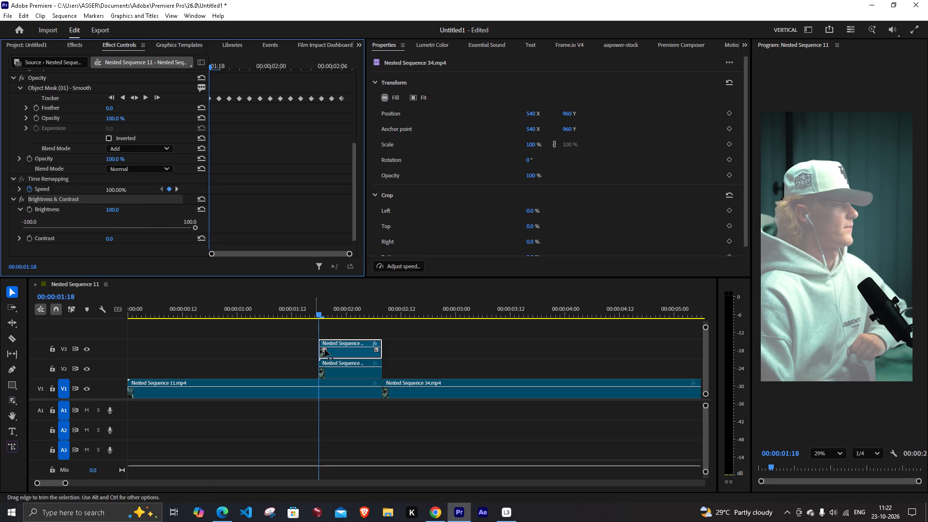
# Apply the Tint effect to the masked Nested Sequence 34 copy on V3.
pyautogui.click(85, 46)
pyautogui.click(92, 58)
pyautogui.click(66, 59)
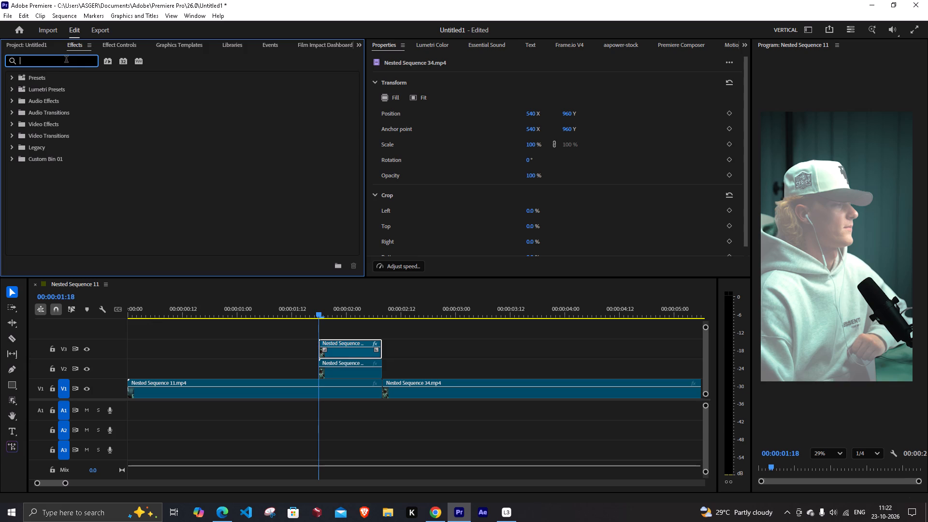
pyautogui.write('tint')
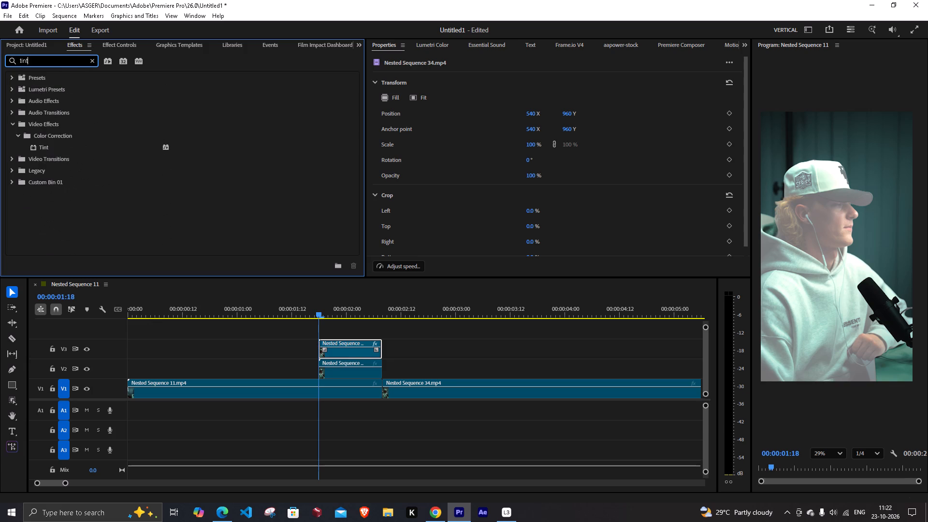
pyautogui.moveTo(31, 149); pyautogui.dragTo(343, 341)
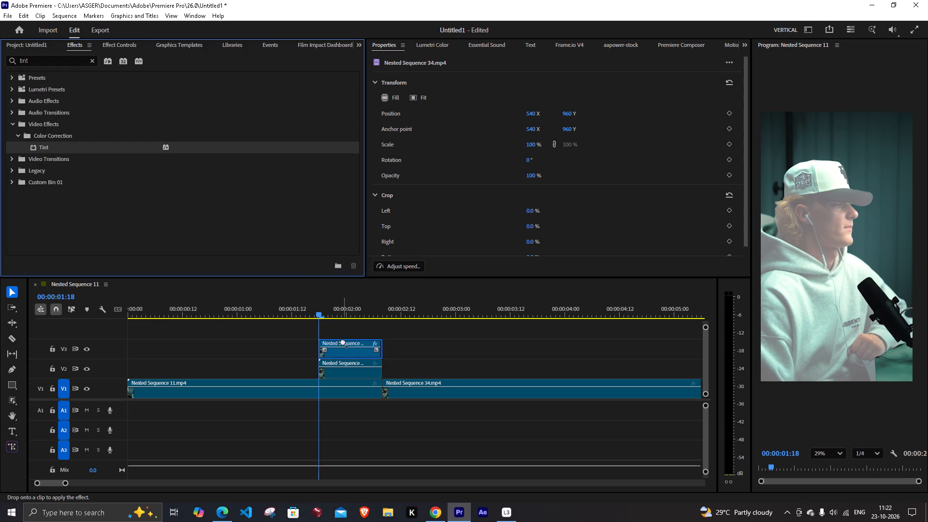
pyautogui.moveTo(343, 341); pyautogui.dragTo(343, 342)
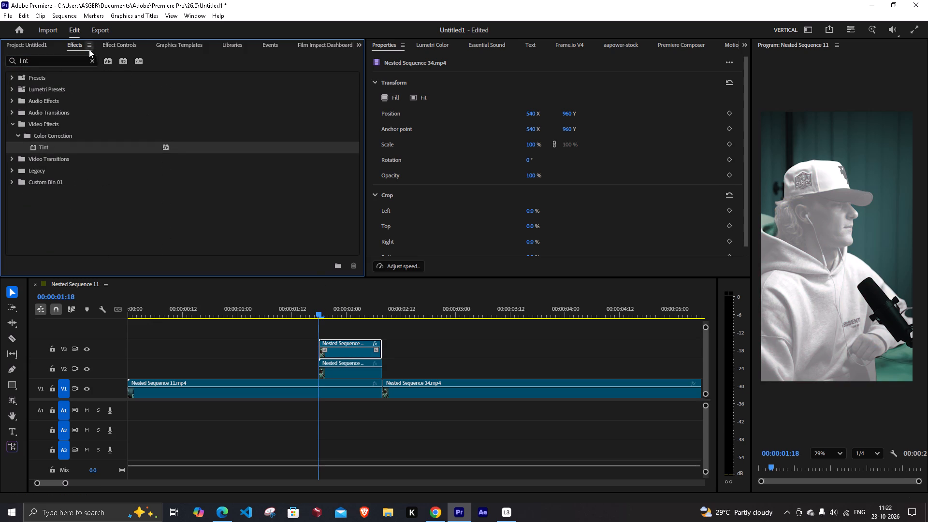
# Set the Tint effect's Map Black To colour to white on the V3 clip.
pyautogui.click(116, 43)
pyautogui.scroll(-12, 95, 142)
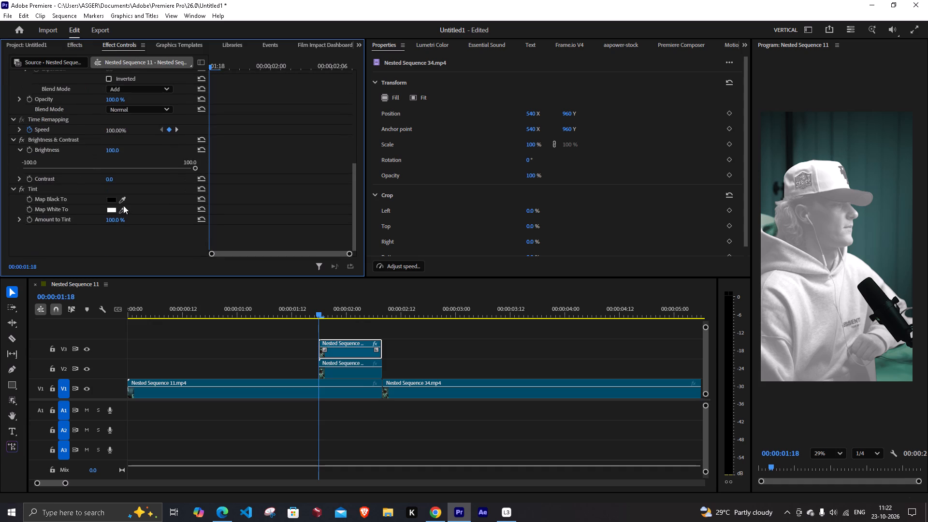
pyautogui.click(111, 198)
pyautogui.moveTo(377, 233); pyautogui.dragTo(293, 352)
pyautogui.click(529, 327)
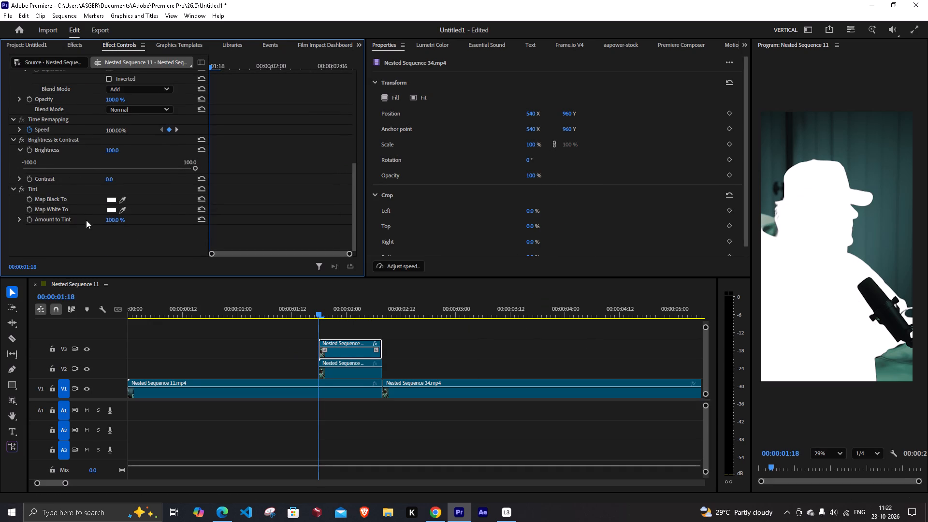
# Set the Feather of Object Mask (01) on the V3 clip to 25.
pyautogui.scroll(13, 72, 165)
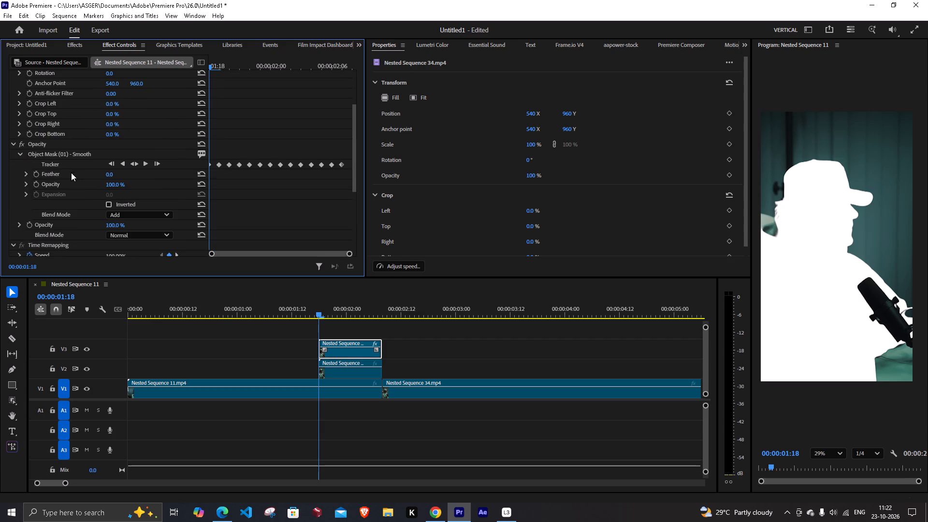
pyautogui.moveTo(112, 174); pyautogui.dragTo(133, 179)
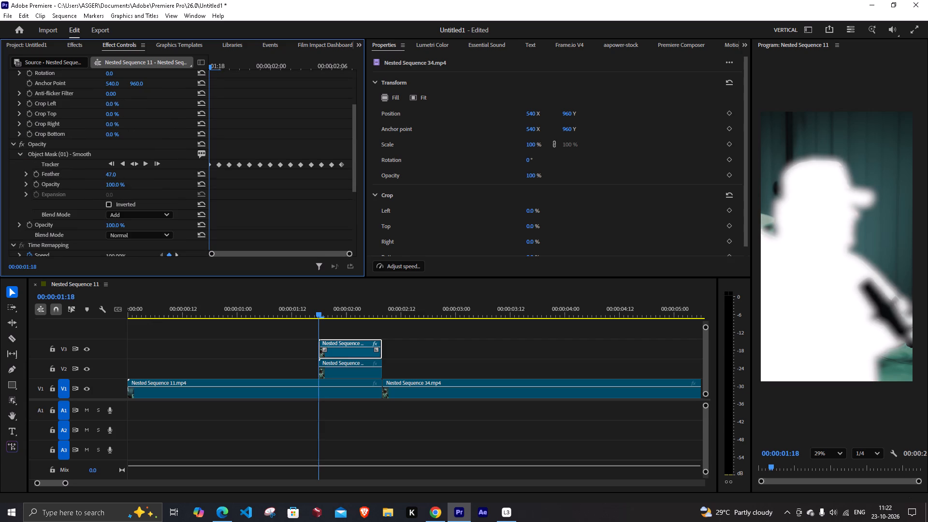
pyautogui.moveTo(133, 179); pyautogui.dragTo(133, 179)
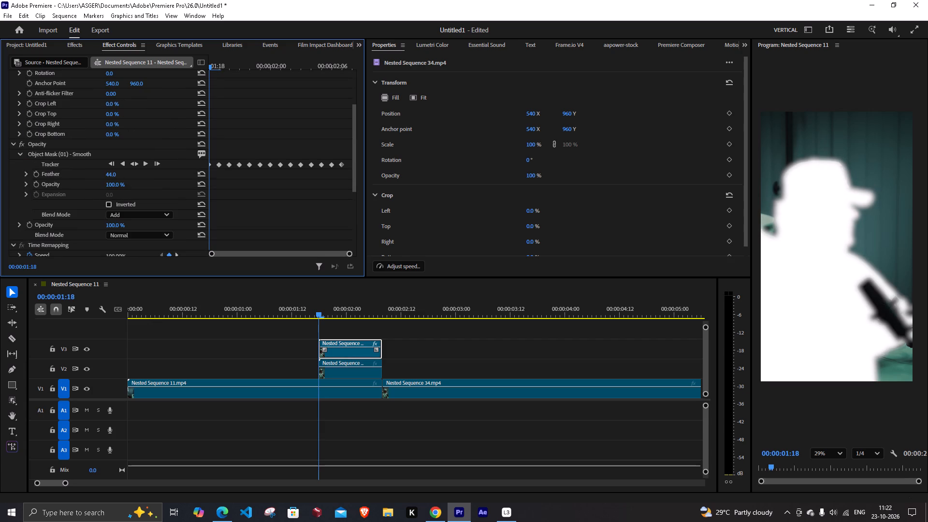
pyautogui.moveTo(133, 179); pyautogui.dragTo(124, 179)
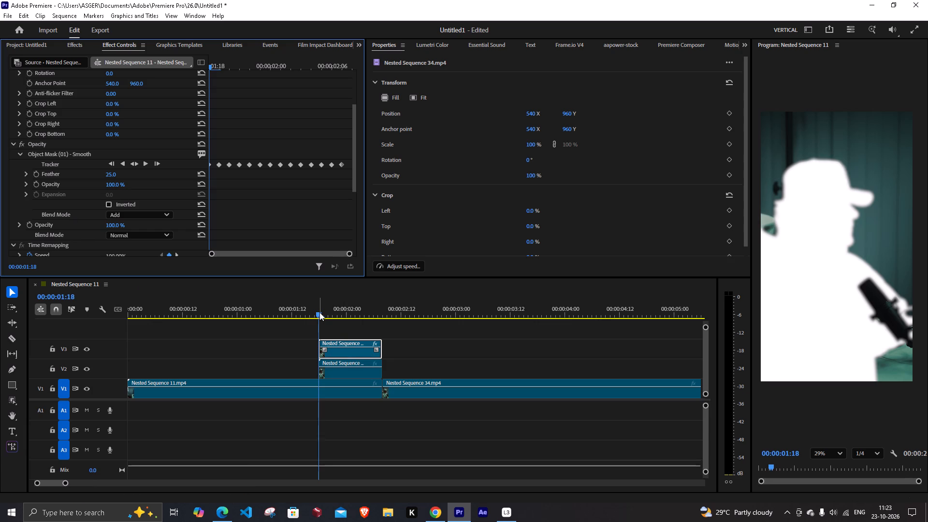
# Split the white cut-out clip on V3 at 00:00:01:20.
pyautogui.moveTo(319, 312); pyautogui.dragTo(320, 317)
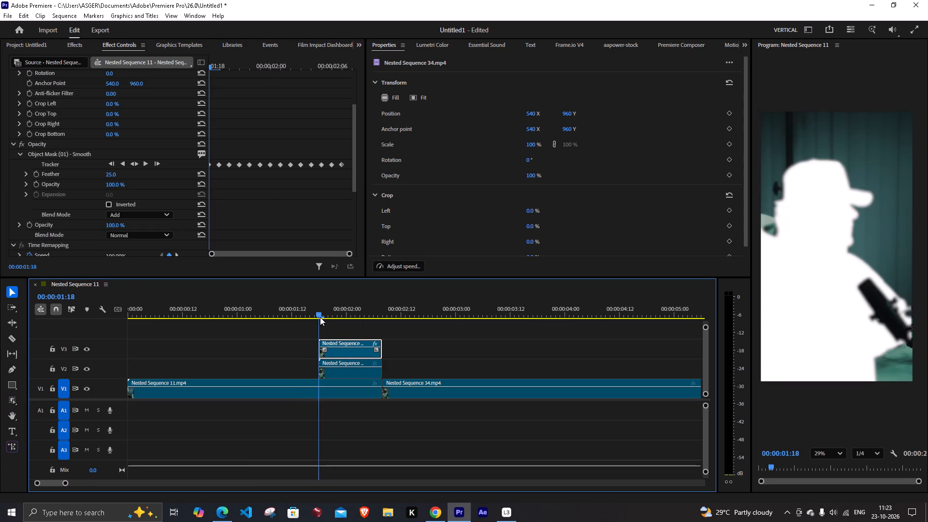
pyautogui.moveTo(320, 317); pyautogui.dragTo(324, 331)
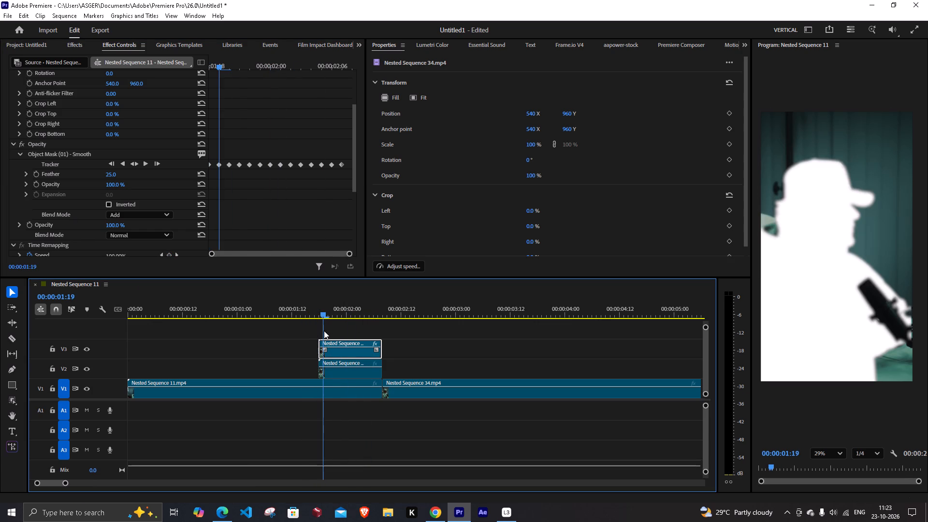
pyautogui.moveTo(324, 331); pyautogui.dragTo(331, 332)
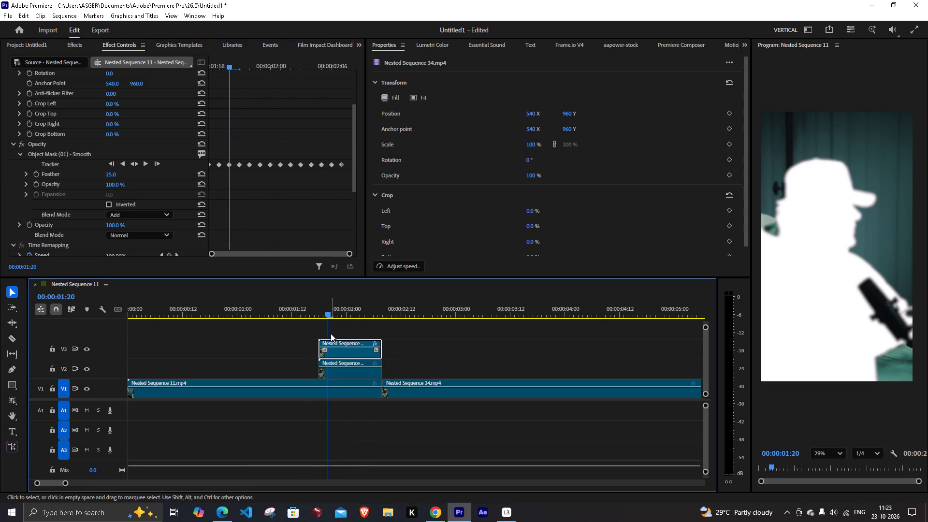
pyautogui.press('c')
pyautogui.click(328, 349)
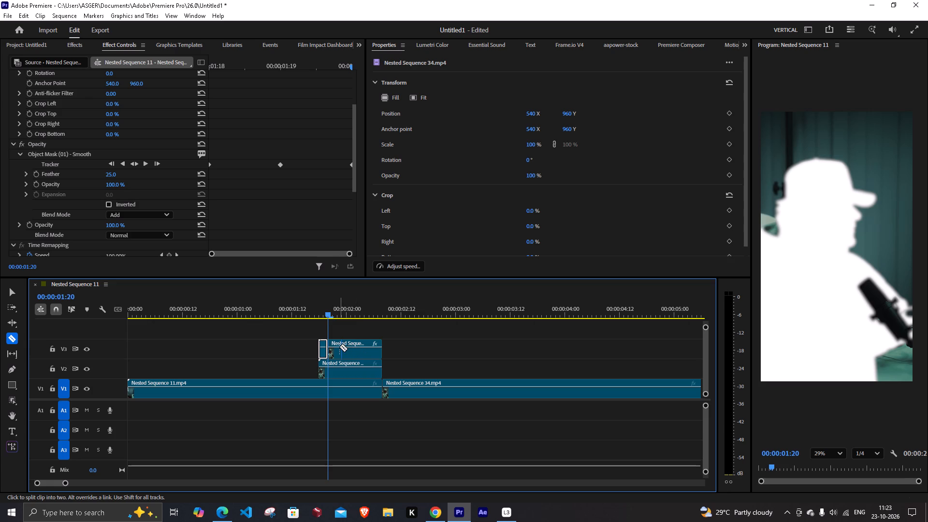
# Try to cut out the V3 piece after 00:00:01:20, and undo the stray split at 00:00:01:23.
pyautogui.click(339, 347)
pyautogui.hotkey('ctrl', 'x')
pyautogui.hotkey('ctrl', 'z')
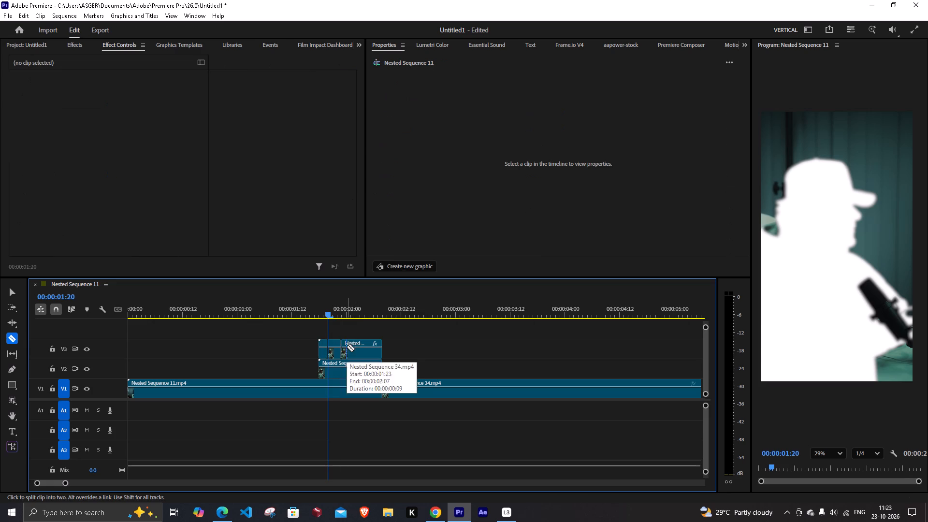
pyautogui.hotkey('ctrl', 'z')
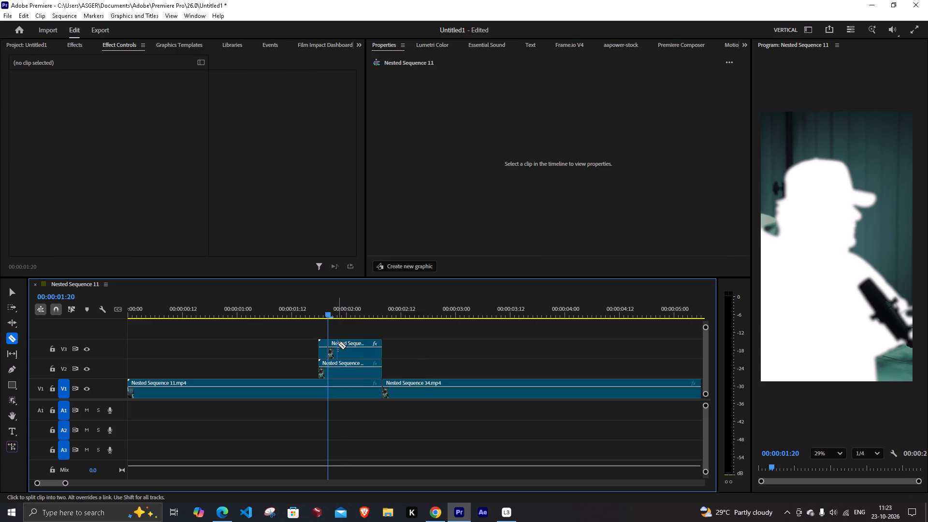
# Split the V3 clip every two frames after 00:00:01:20, at 01:22, 02:00, 02:02, 02:04 and 02:06.
pyautogui.click(338, 344)
pyautogui.click(346, 344)
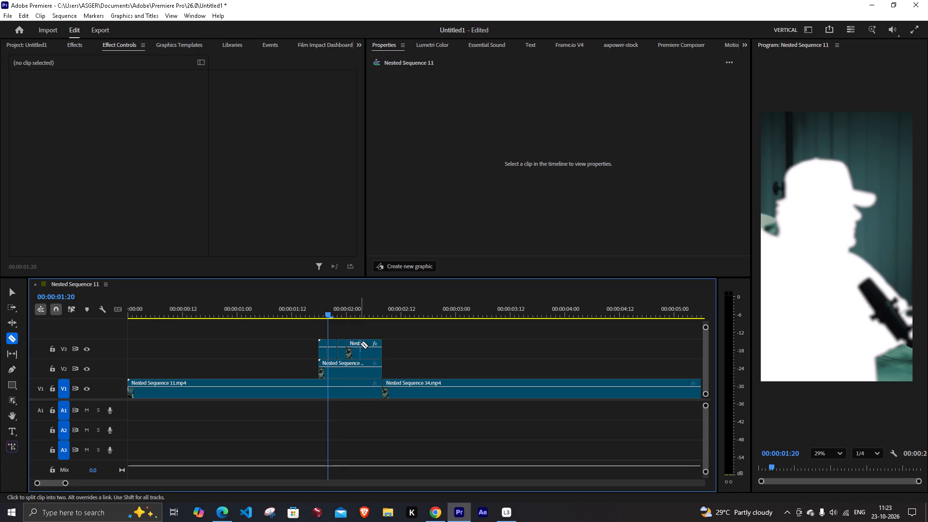
pyautogui.click(356, 343)
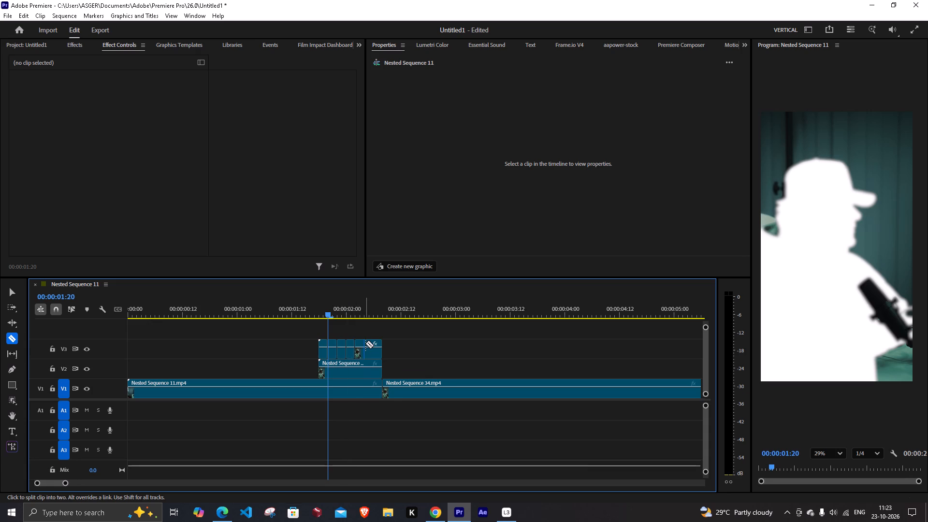
pyautogui.click(365, 343)
pyautogui.click(372, 343)
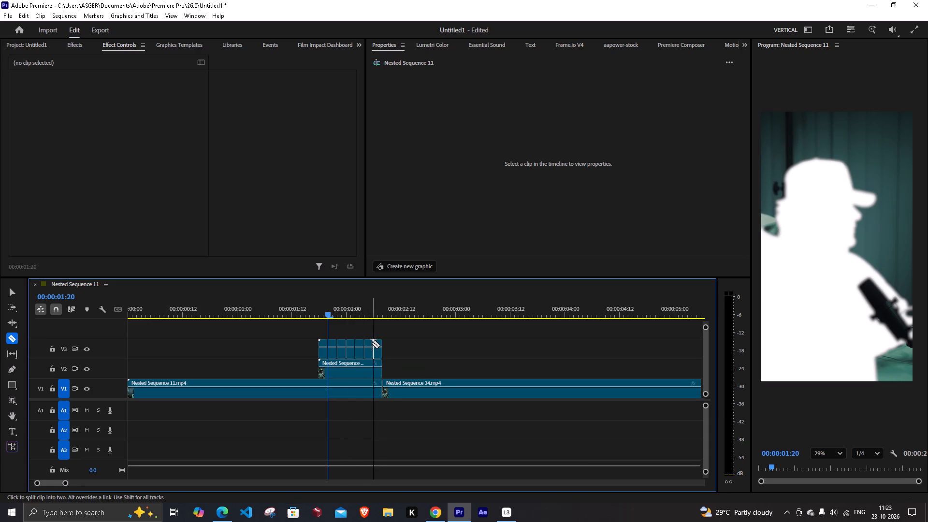
# Delete every second piece on V3, those starting at 00:00:01:20, 02:00 and 02:04, leaving two-frame gaps between the white flashes.
pyautogui.click(13, 292)
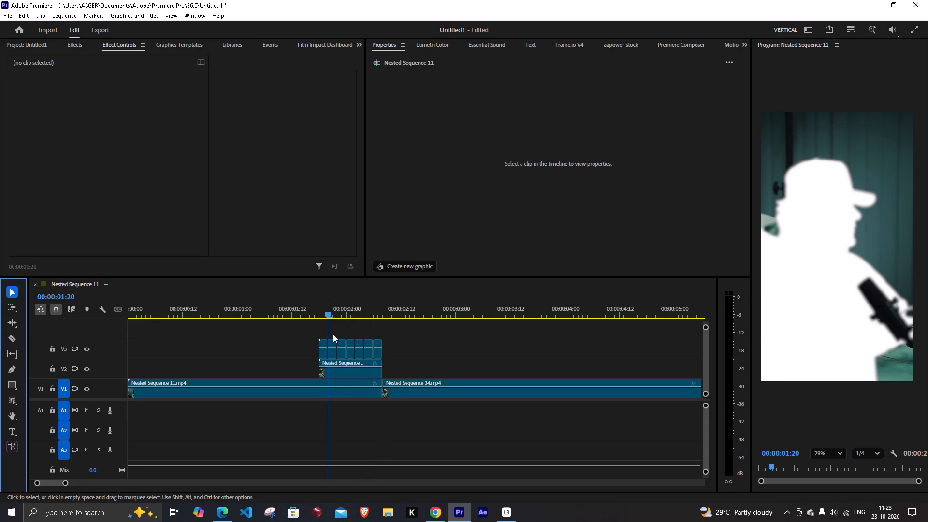
pyautogui.click(333, 334)
pyautogui.click(333, 341)
pyautogui.keyDown('shift'); pyautogui.click(351, 343); pyautogui.keyUp('shift')
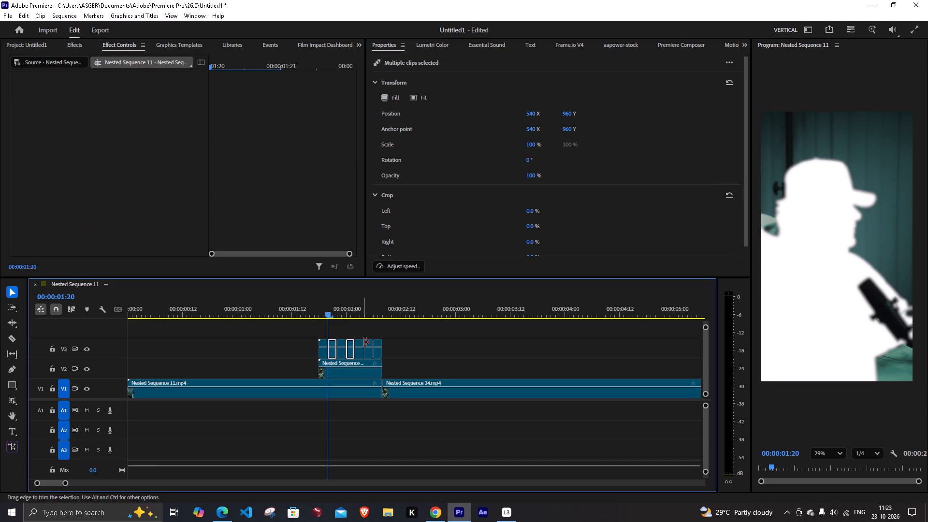
pyautogui.keyDown('shift'); pyautogui.click(369, 344); pyautogui.keyUp('shift')
pyautogui.press('BackSpace')
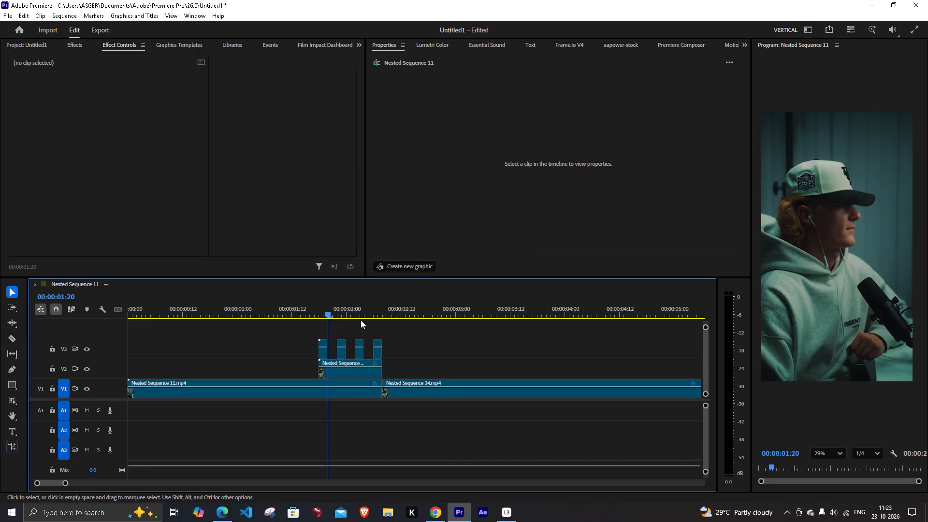
# Play back the section around the V3 flash pieces several times to check the flicker timing.
pyautogui.moveTo(340, 309); pyautogui.dragTo(311, 326)
pyautogui.press('space')
pyautogui.press('space')
pyautogui.moveTo(406, 310); pyautogui.dragTo(307, 344)
pyautogui.press('space')
pyautogui.press('space')
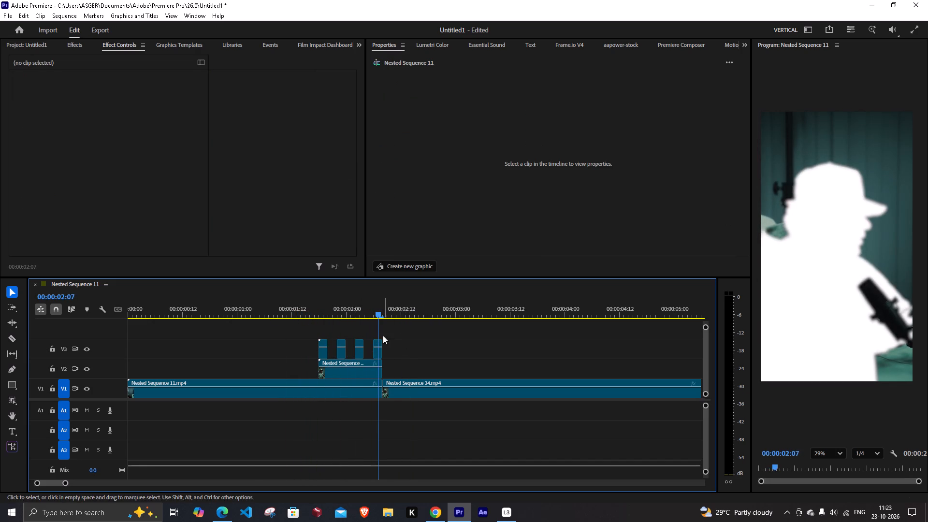
pyautogui.moveTo(386, 309); pyautogui.dragTo(311, 331)
pyautogui.press('space')
pyautogui.press('space')
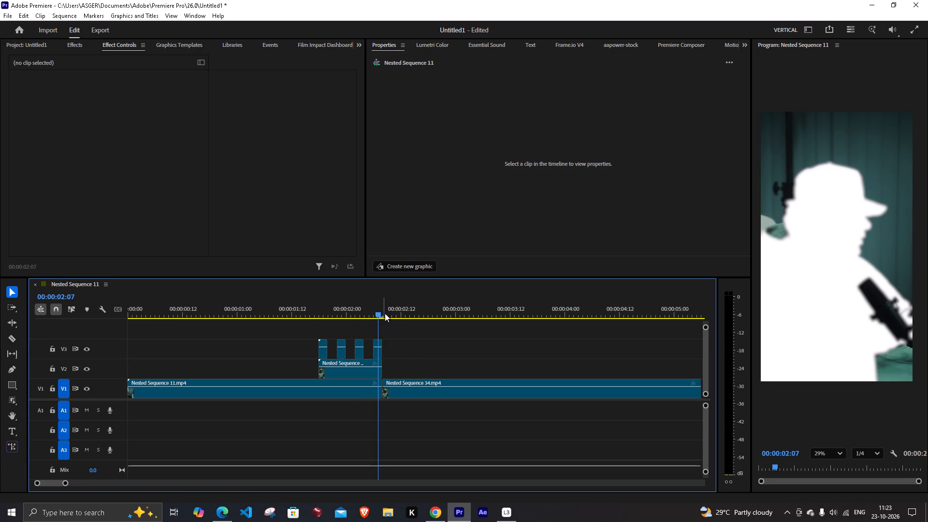
# Trim the end of each of the four white flash pieces on V3 so each lasts one frame.
pyautogui.moveTo(357, 308); pyautogui.dragTo(319, 319)
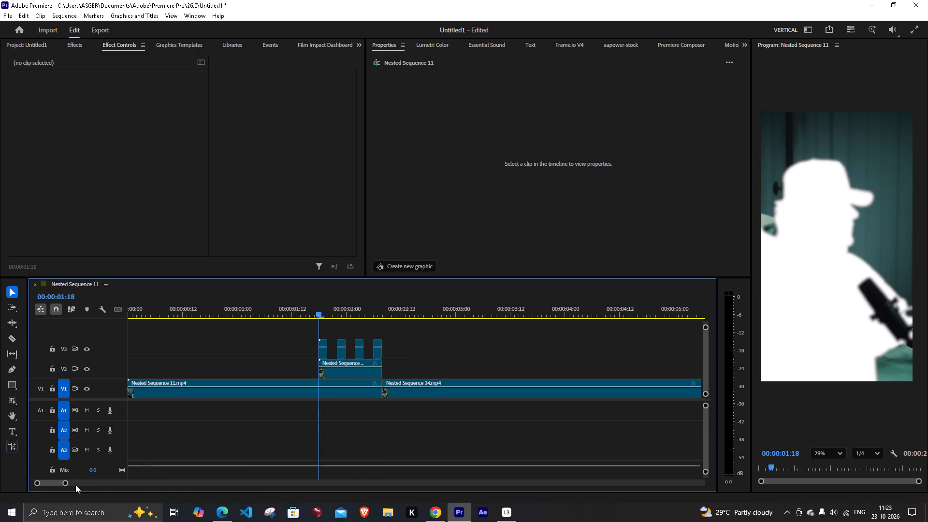
pyautogui.moveTo(65, 483); pyautogui.dragTo(41, 485)
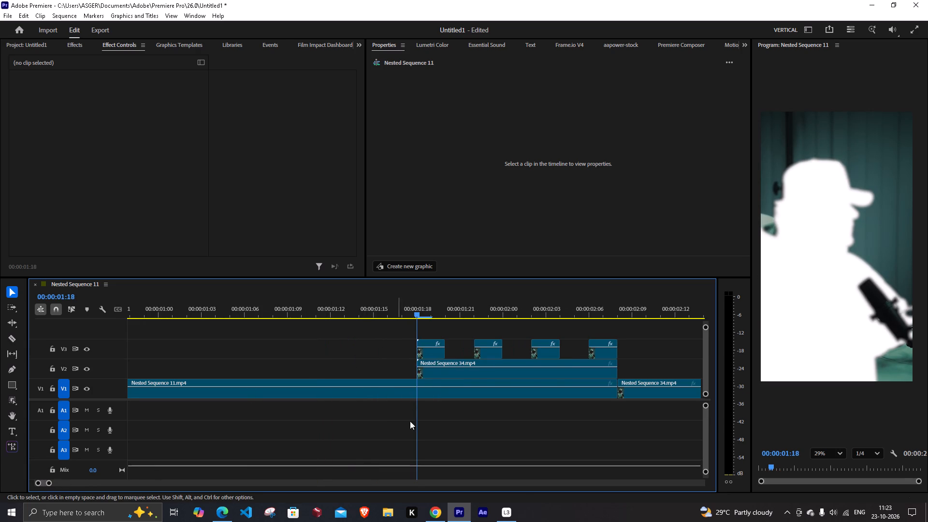
pyautogui.click(431, 342)
pyautogui.moveTo(443, 344); pyautogui.dragTo(438, 344)
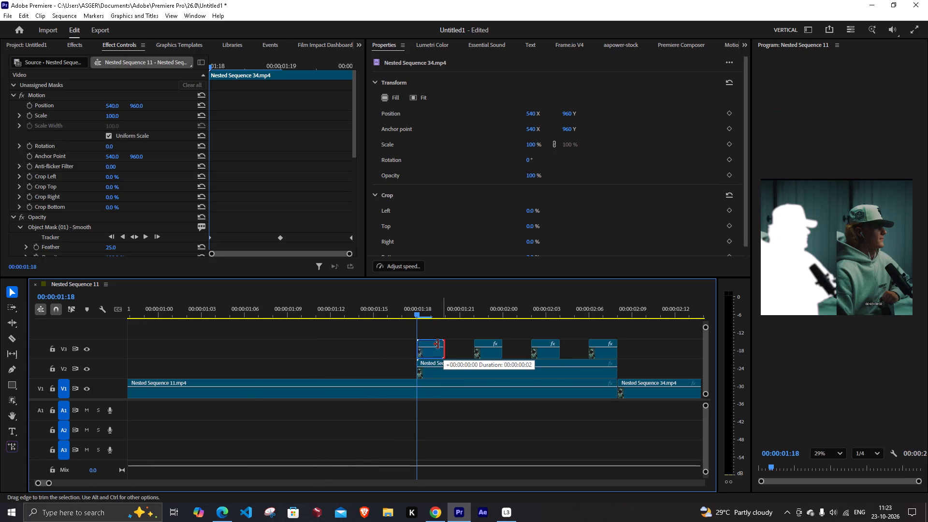
pyautogui.moveTo(438, 344); pyautogui.dragTo(435, 345)
pyautogui.click(487, 342)
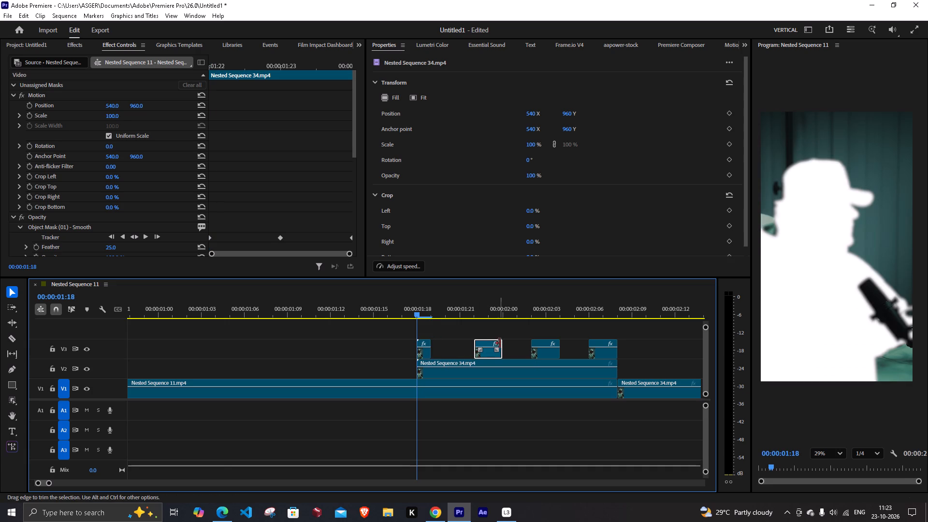
pyautogui.moveTo(502, 342); pyautogui.dragTo(489, 343)
pyautogui.click(550, 345)
pyautogui.moveTo(559, 342); pyautogui.dragTo(557, 342)
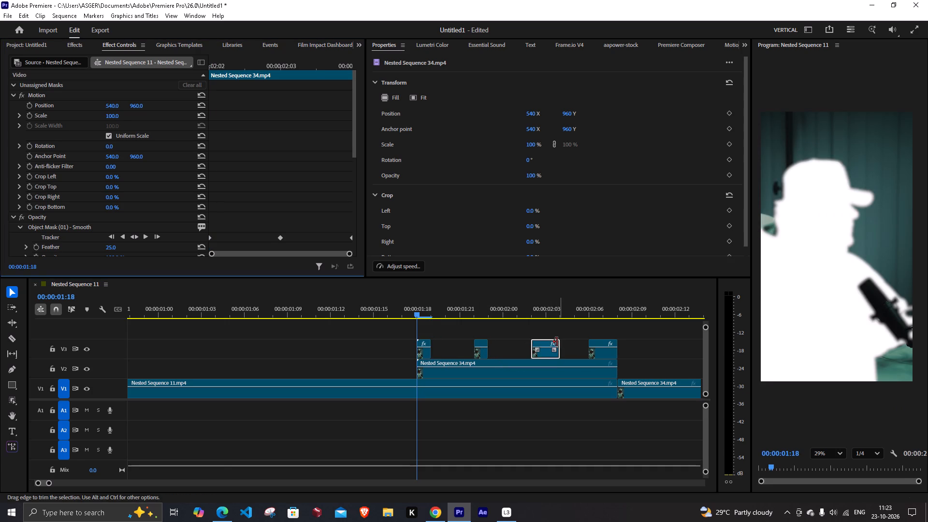
pyautogui.moveTo(557, 342); pyautogui.dragTo(550, 343)
pyautogui.click(605, 346)
pyautogui.moveTo(618, 342); pyautogui.dragTo(600, 342)
# Move the last three V3 flash pieces earlier to start at 00:00:01:20, 01:22 and 02:00, leaving one-frame gaps.
pyautogui.moveTo(483, 343); pyautogui.dragTo(464, 347)
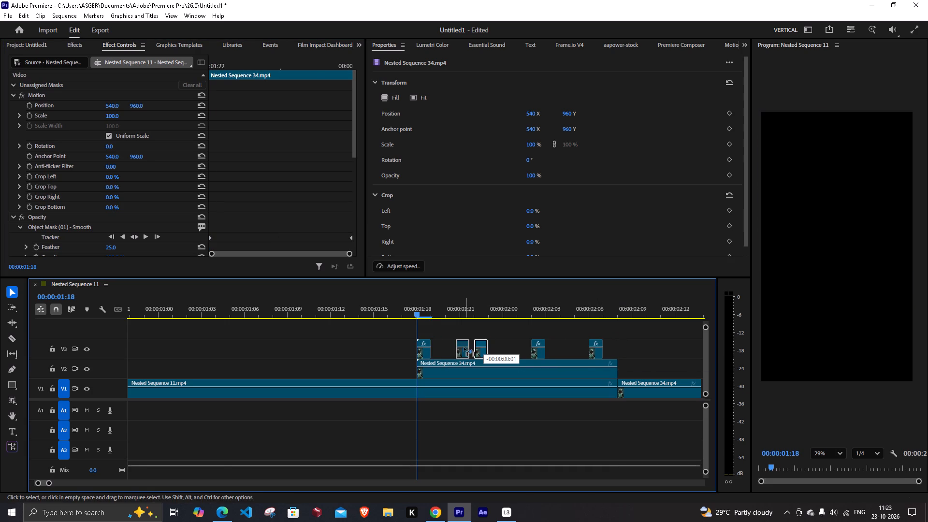
pyautogui.moveTo(464, 347); pyautogui.dragTo(454, 348)
pyautogui.moveTo(538, 341); pyautogui.dragTo(504, 348)
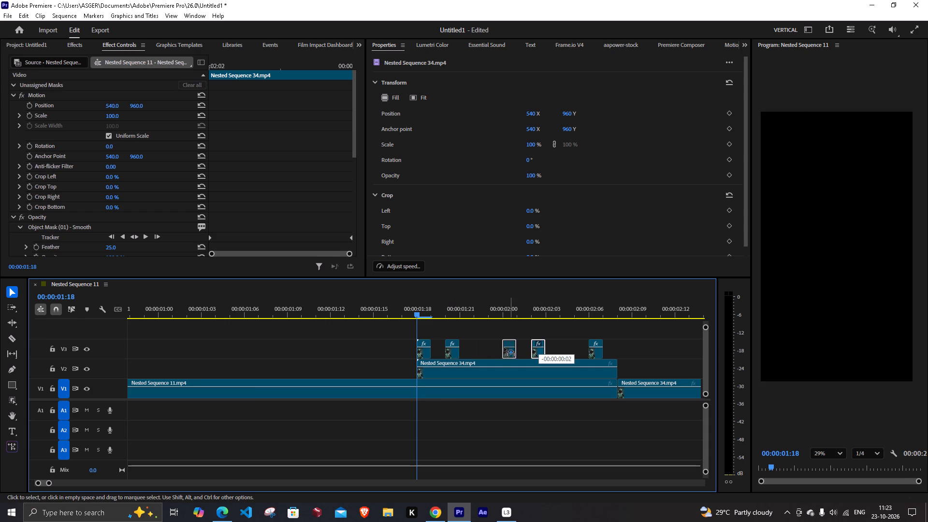
pyautogui.moveTo(504, 348); pyautogui.dragTo(479, 348)
pyautogui.moveTo(596, 343); pyautogui.dragTo(580, 343)
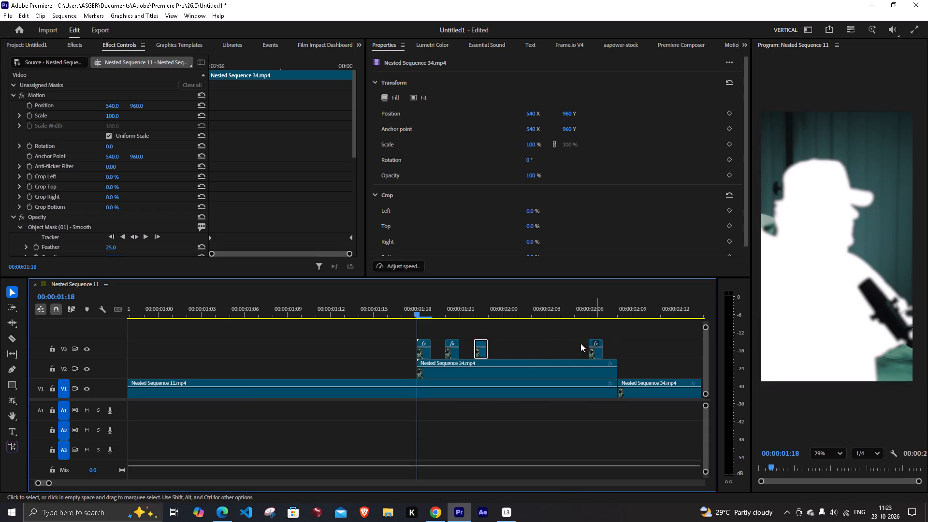
pyautogui.moveTo(580, 343); pyautogui.dragTo(507, 346)
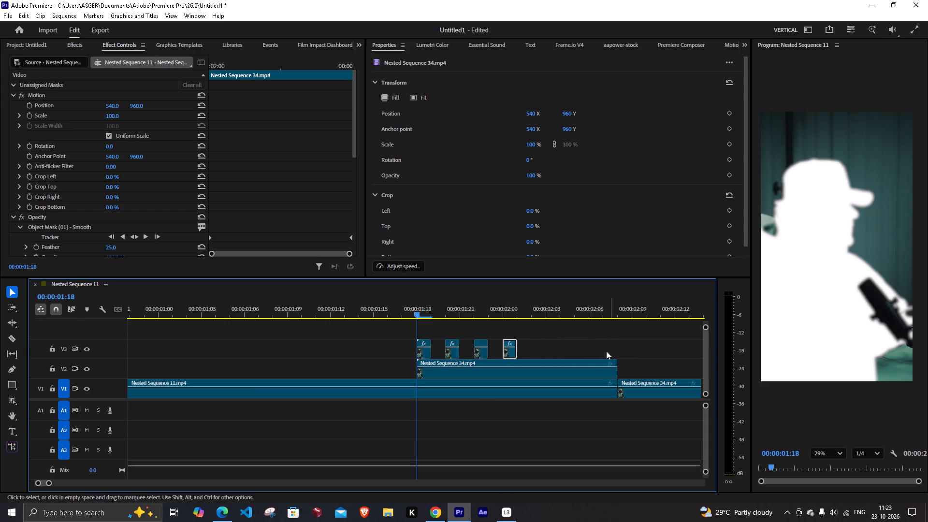
# Trim the ends of the V2 clip and the Nested Sequence 11 clip on V1 to the last flash's end at 00:00:02:01.
pyautogui.click(595, 363)
pyautogui.moveTo(617, 363); pyautogui.dragTo(517, 363)
pyautogui.click(582, 383)
pyautogui.moveTo(615, 383); pyautogui.dragTo(563, 383)
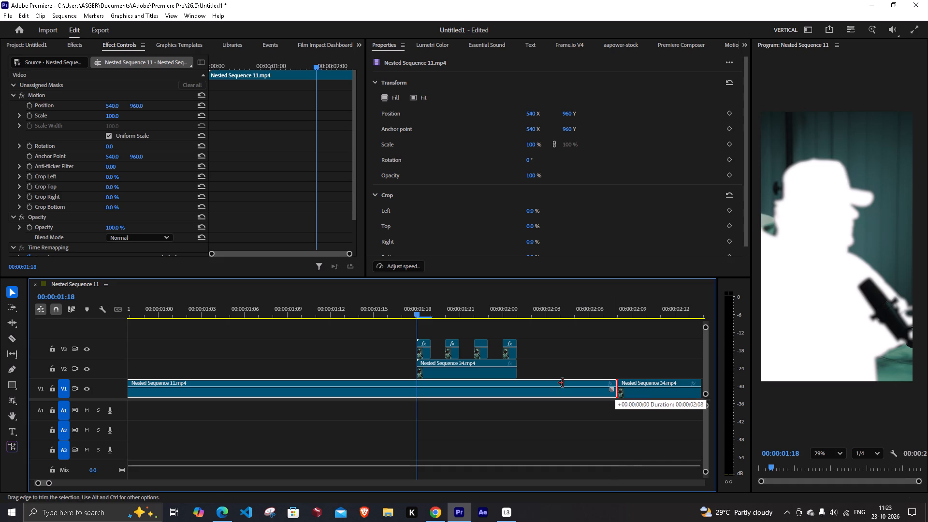
pyautogui.moveTo(563, 383); pyautogui.dragTo(519, 379)
# Move the Nested Sequence 34 clip on V1 earlier to 00:00:02:01, closing the gap after Nested Sequence 11.
pyautogui.moveTo(603, 353); pyautogui.dragTo(646, 402)
pyautogui.moveTo(634, 381); pyautogui.dragTo(557, 390)
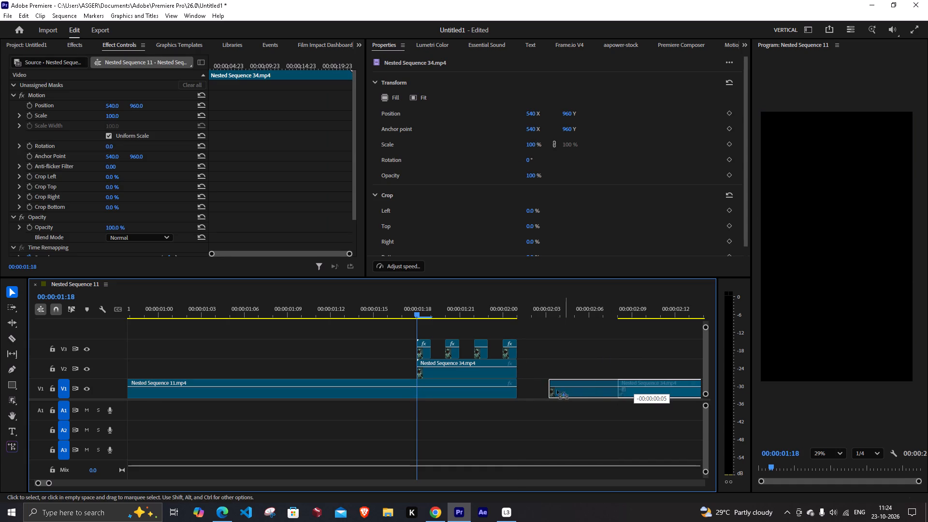
pyautogui.moveTo(557, 390); pyautogui.dragTo(535, 390)
pyautogui.click(552, 363)
# Scrub through the opening clip, place the playhead at 00:00:01:08, and select the Nested Sequence 11 clip on V1.
pyautogui.moveTo(418, 314); pyautogui.dragTo(343, 322)
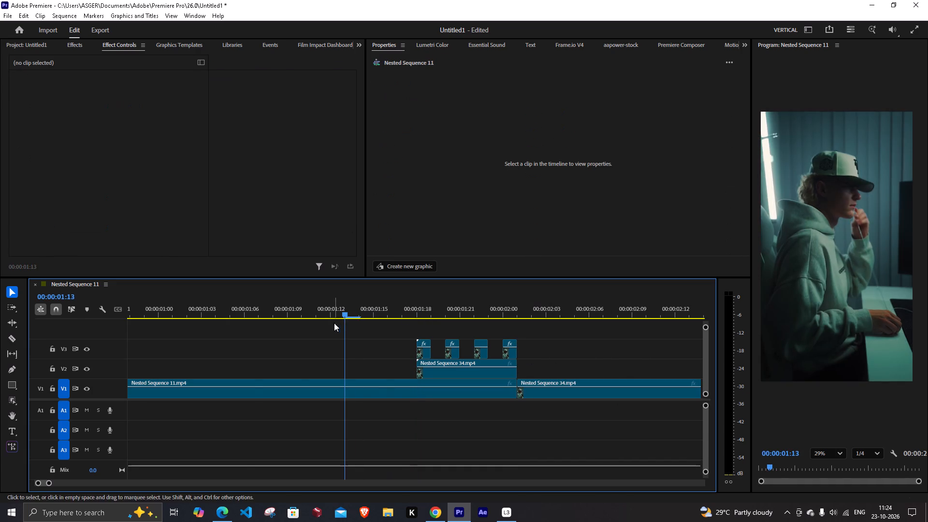
pyautogui.moveTo(351, 312); pyautogui.dragTo(0, 365)
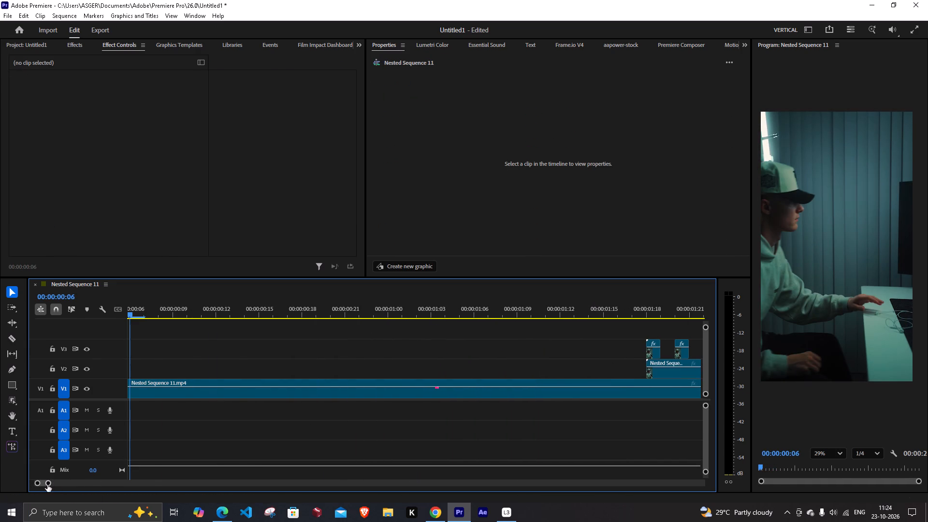
pyautogui.moveTo(47, 485); pyautogui.dragTo(86, 478)
pyautogui.moveTo(193, 310); pyautogui.dragTo(194, 327)
pyautogui.click(183, 390)
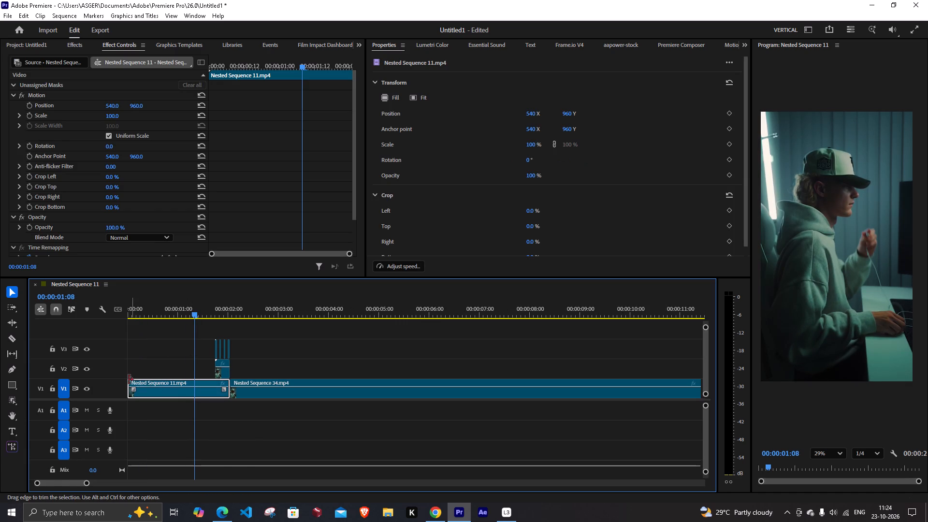
# Trim the start of the V1 Nested Sequence 11 clip to 00:00:01:08 and move all timeline clips 1:08 earlier to the sequence start.
pyautogui.moveTo(128, 379); pyautogui.dragTo(196, 383)
pyautogui.moveTo(185, 345); pyautogui.dragTo(306, 406)
pyautogui.moveTo(211, 381); pyautogui.dragTo(105, 385)
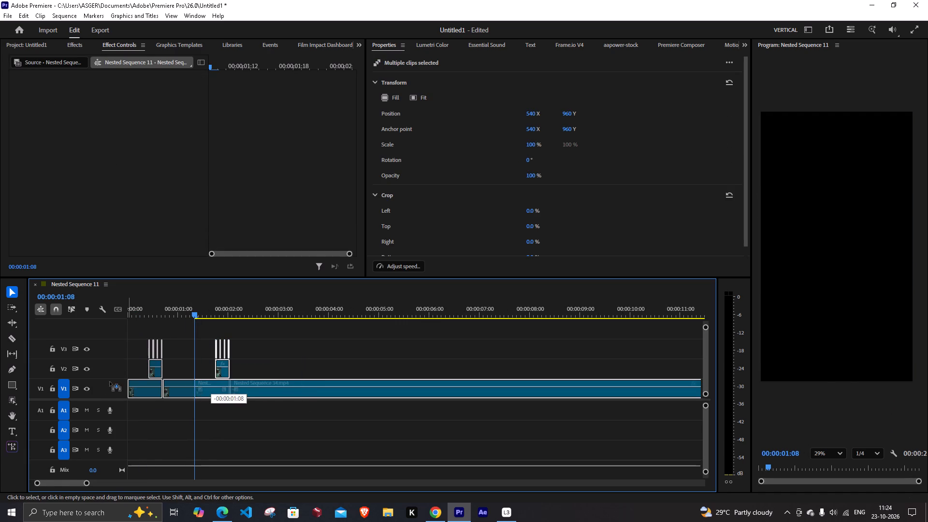
# Play the shortened opening from 00:00:00:00 several times to review the flash timing and the cut into Nested Sequence 34.
pyautogui.moveTo(192, 314); pyautogui.dragTo(41, 365)
pyautogui.click(224, 354)
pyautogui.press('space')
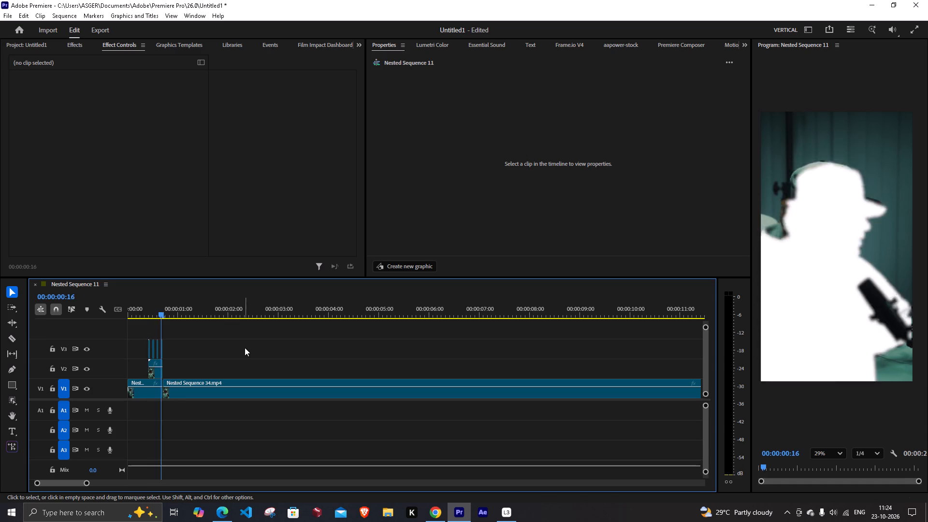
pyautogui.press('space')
pyautogui.moveTo(202, 310); pyautogui.dragTo(0, 356)
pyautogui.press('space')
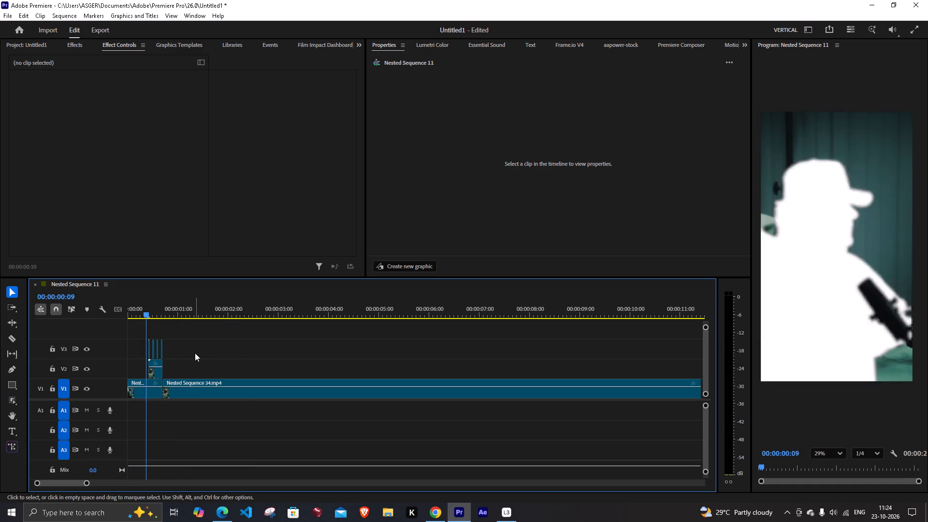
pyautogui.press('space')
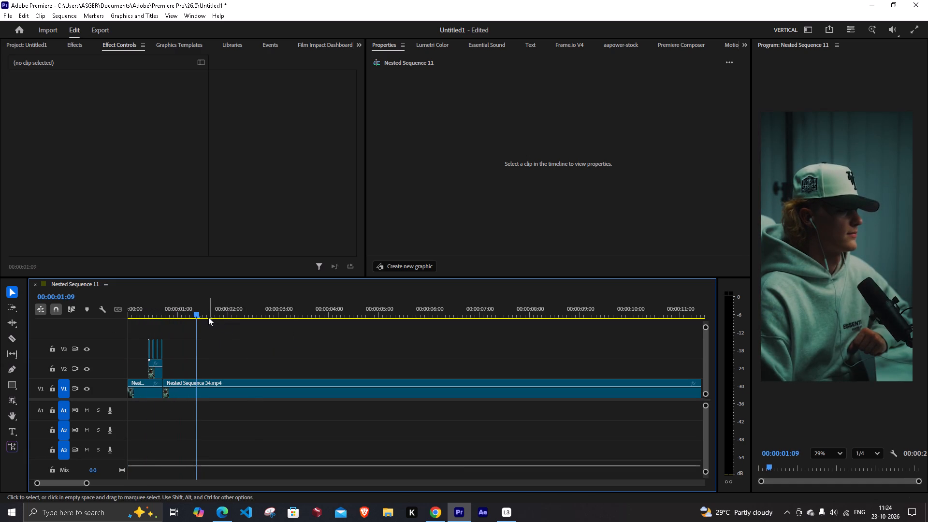
pyautogui.moveTo(208, 316); pyautogui.dragTo(114, 318)
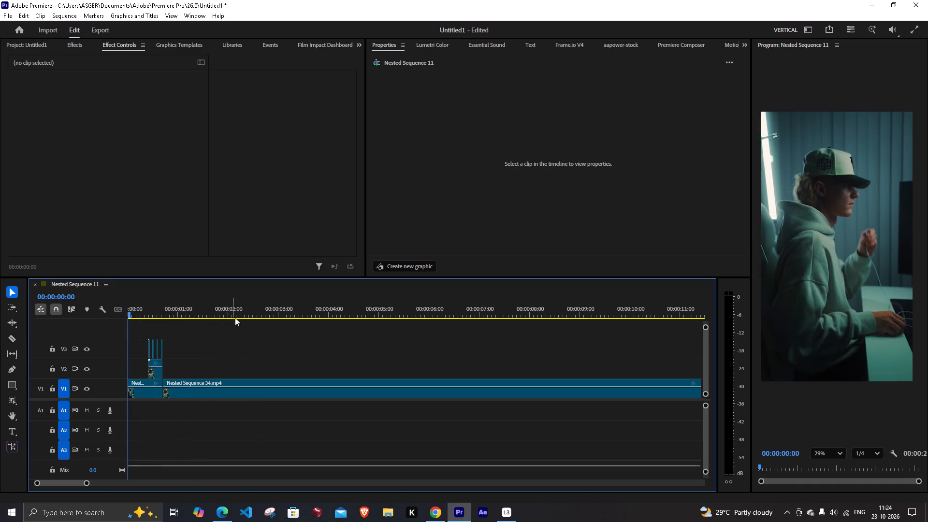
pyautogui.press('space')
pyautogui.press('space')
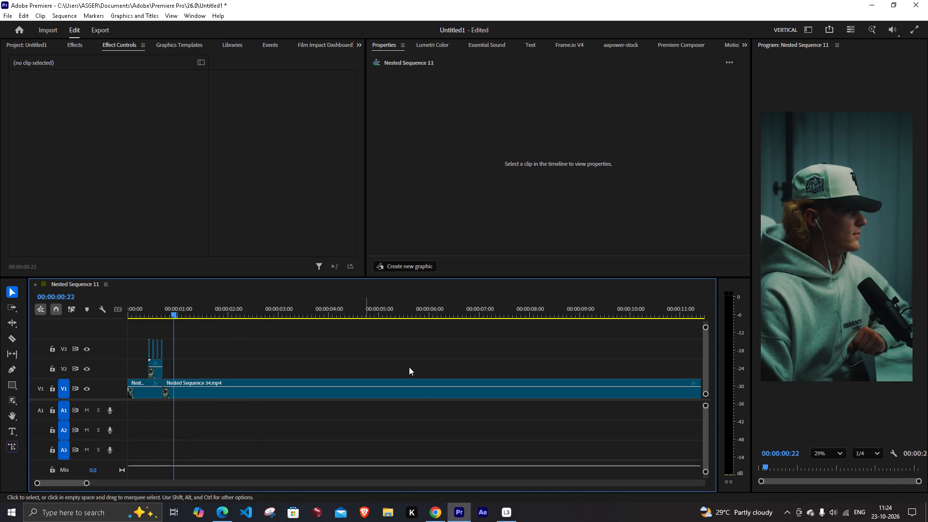
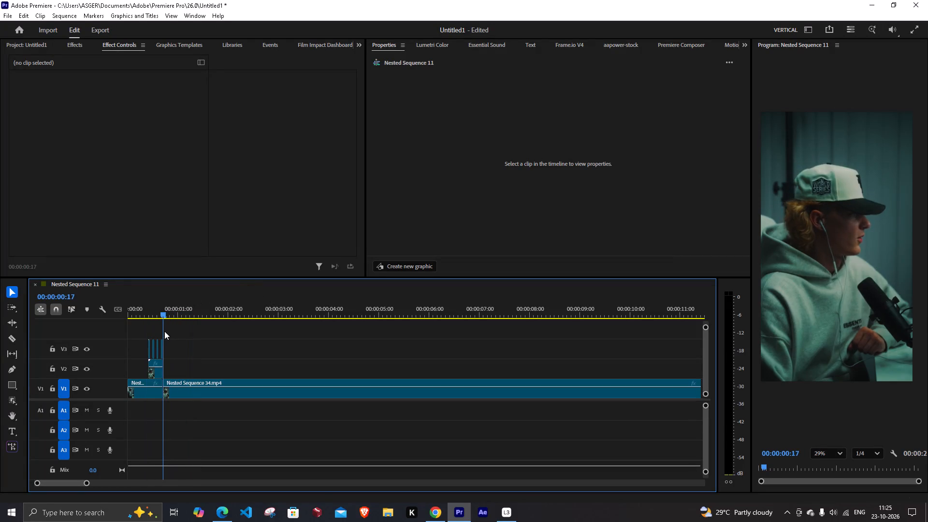
# Play back the shortened sequence and scrub around the flash transition, stopping on the first V3 flash at 00:00:00:10.
pyautogui.moveTo(164, 331); pyautogui.dragTo(207, 332)
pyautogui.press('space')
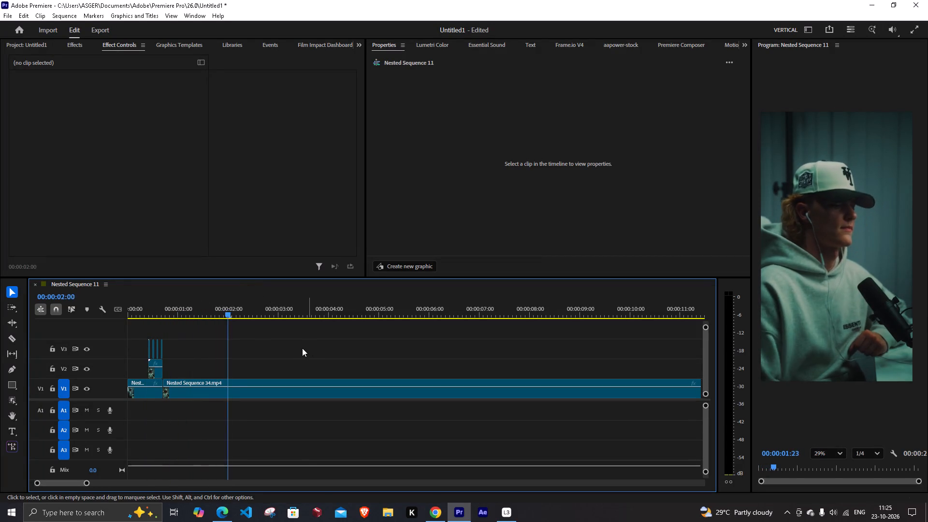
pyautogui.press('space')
pyautogui.moveTo(86, 484); pyautogui.dragTo(65, 485)
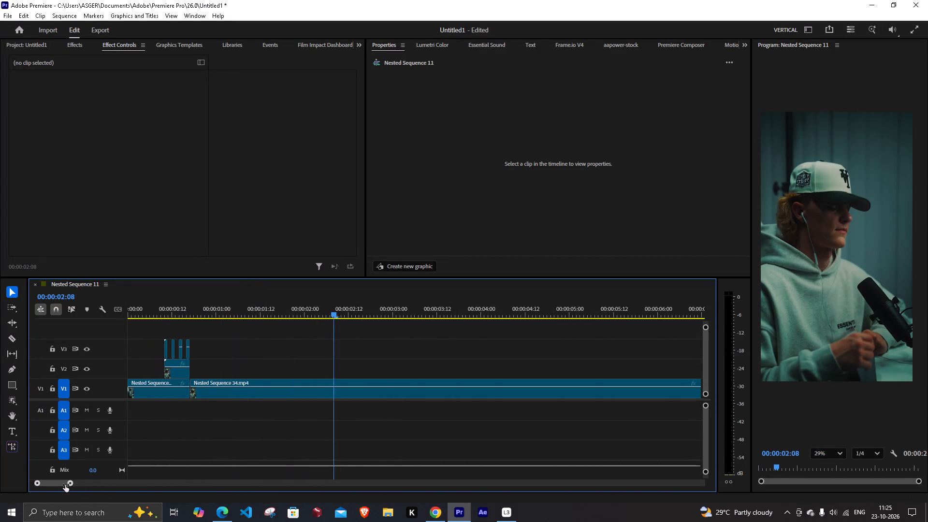
pyautogui.moveTo(65, 485); pyautogui.dragTo(64, 485)
pyautogui.moveTo(424, 307); pyautogui.dragTo(174, 350)
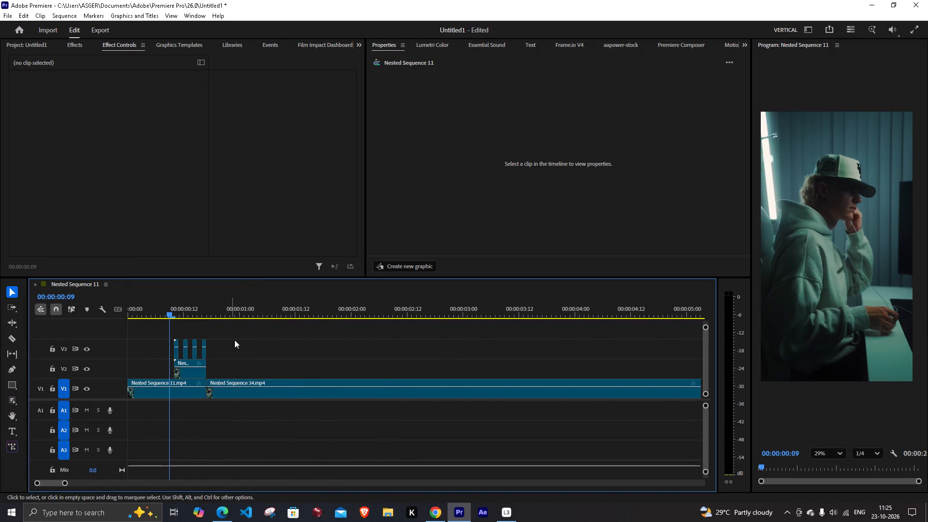
pyautogui.moveTo(234, 339); pyautogui.dragTo(163, 353)
pyautogui.moveTo(167, 309); pyautogui.dragTo(168, 312)
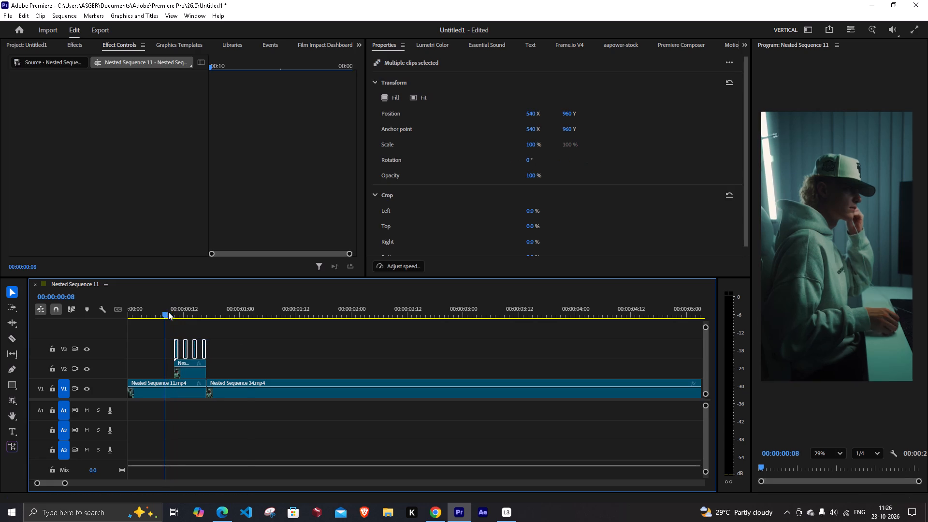
pyautogui.moveTo(168, 312); pyautogui.dragTo(176, 316)
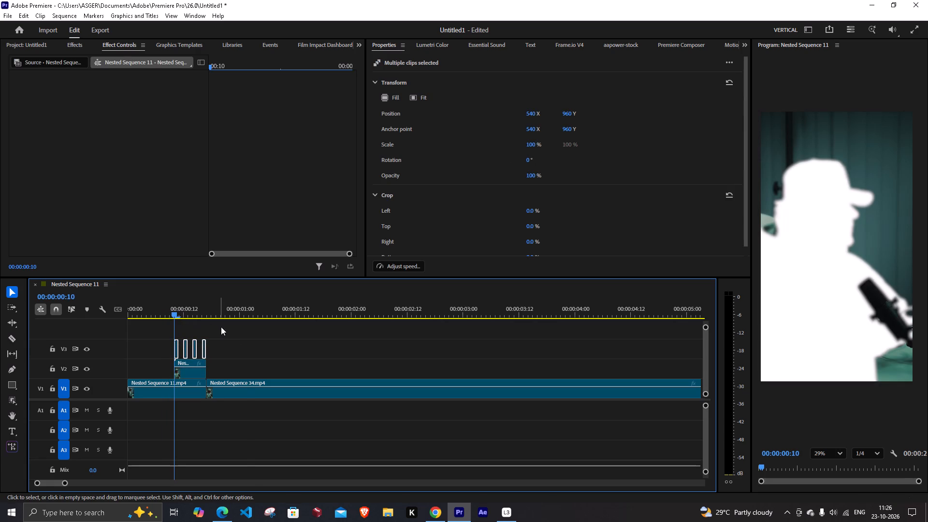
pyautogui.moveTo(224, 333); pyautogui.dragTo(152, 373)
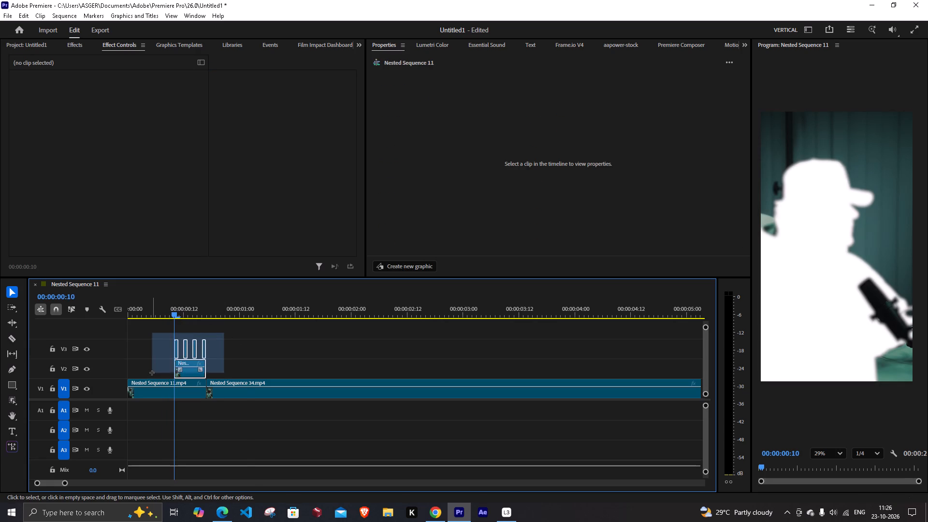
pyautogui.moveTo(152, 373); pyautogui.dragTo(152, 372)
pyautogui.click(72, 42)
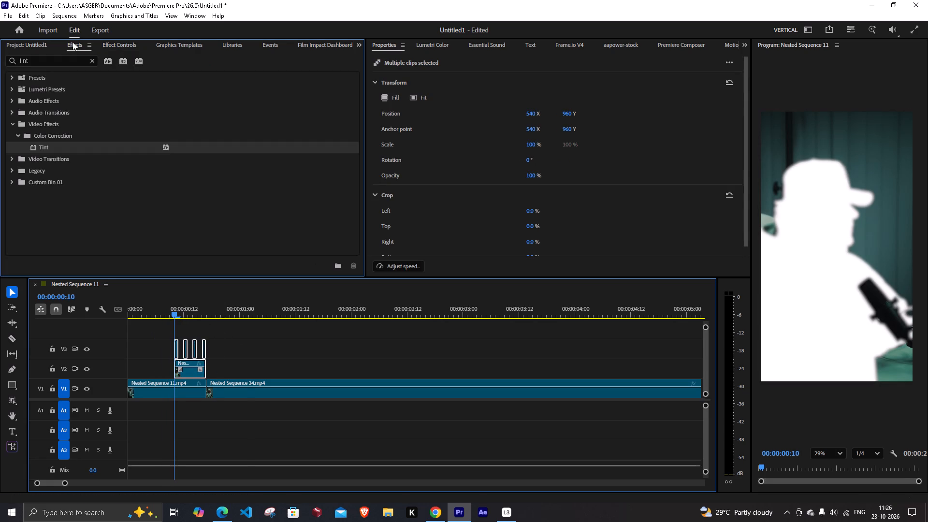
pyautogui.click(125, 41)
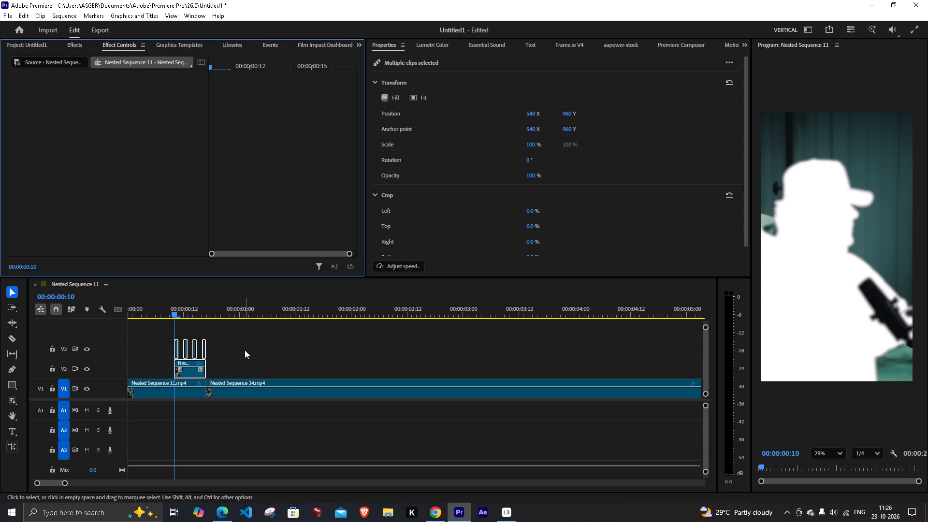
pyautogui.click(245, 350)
# Select the first V3 flash piece at 00:00:00:10 and show its effect settings.
pyautogui.click(175, 341)
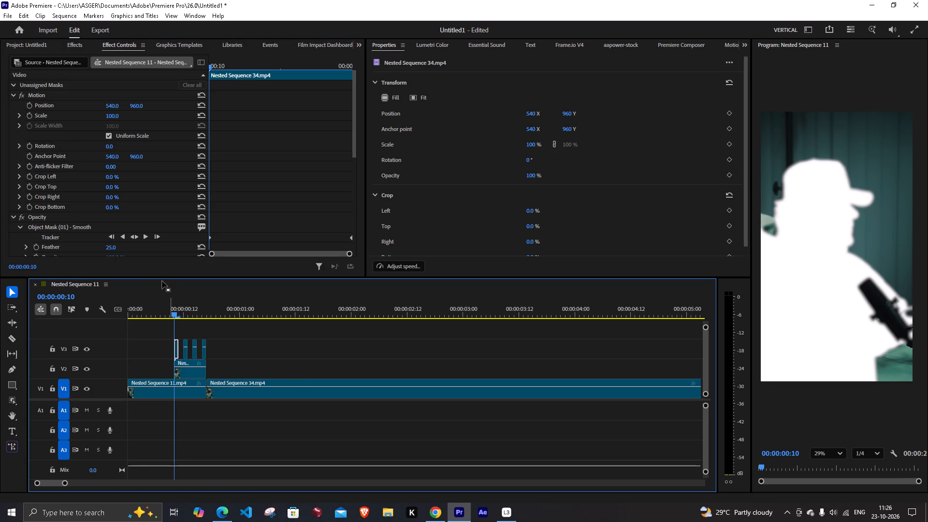
# Save the first V3 flash piece's Motion, Opacity, Brightness & Contrast and Tint settings as a preset named "fliker preset".
pyautogui.scroll(-5, 71, 163)
pyautogui.click(45, 168)
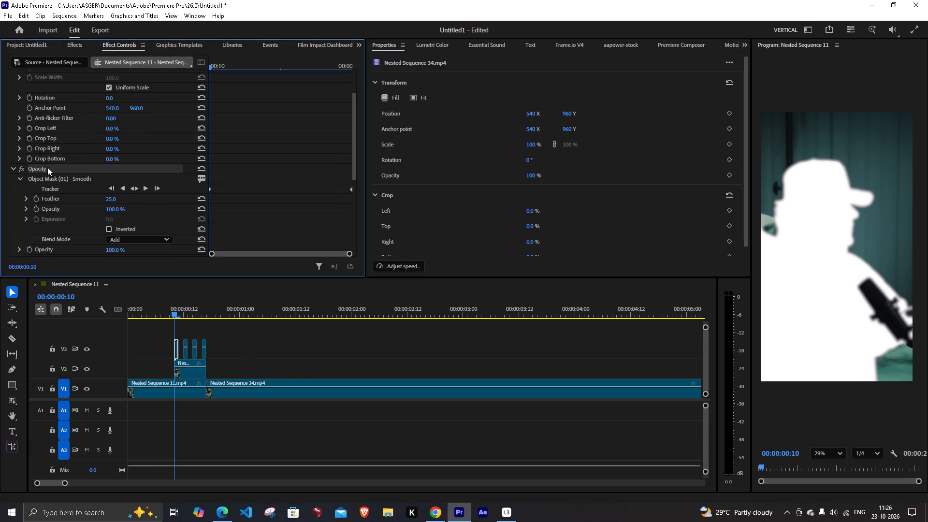
pyautogui.scroll(-11, 48, 167)
pyautogui.click(45, 182)
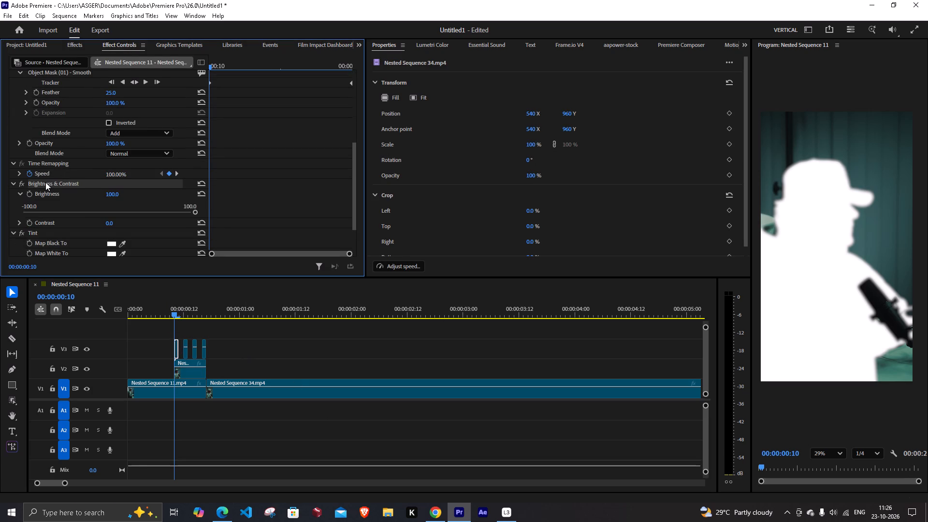
pyautogui.scroll(4, 45, 182)
pyautogui.scroll(14, 62, 112)
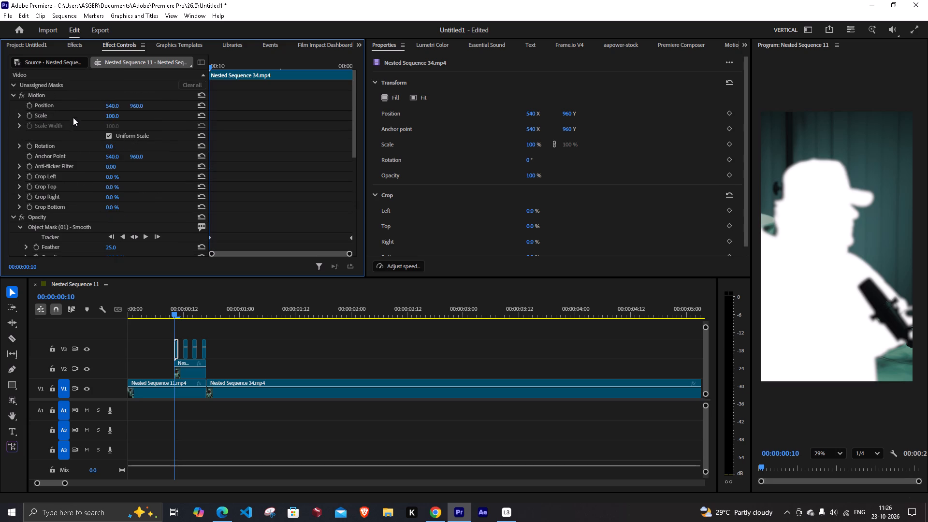
pyautogui.scroll(2, 73, 117)
pyautogui.click(39, 95)
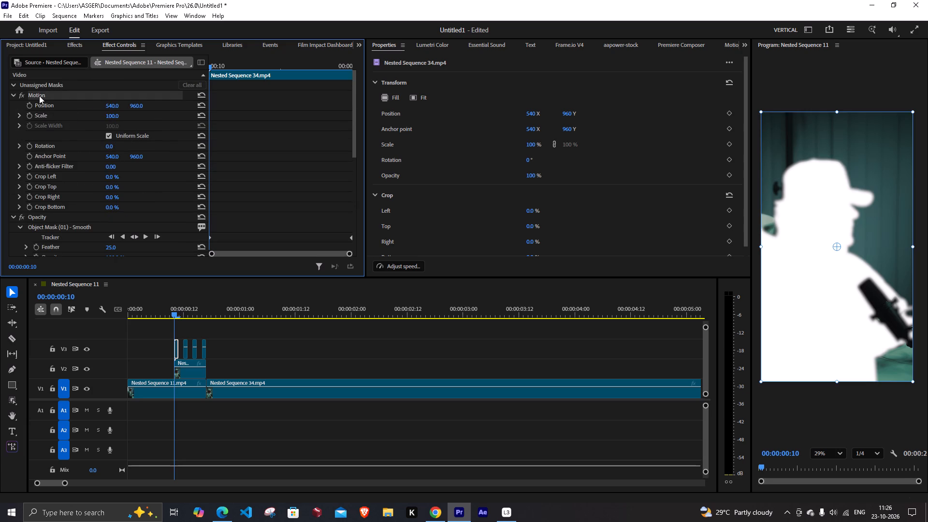
pyautogui.rightClick(39, 96)
pyautogui.click(33, 93)
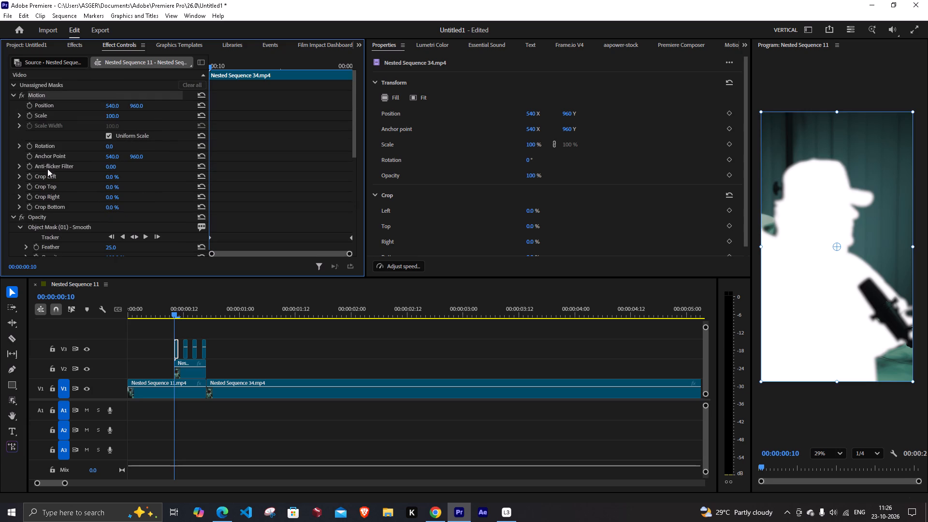
pyautogui.keyDown('ctrl'); pyautogui.click(44, 217); pyautogui.keyUp('ctrl')
pyautogui.scroll(-17, 84, 212)
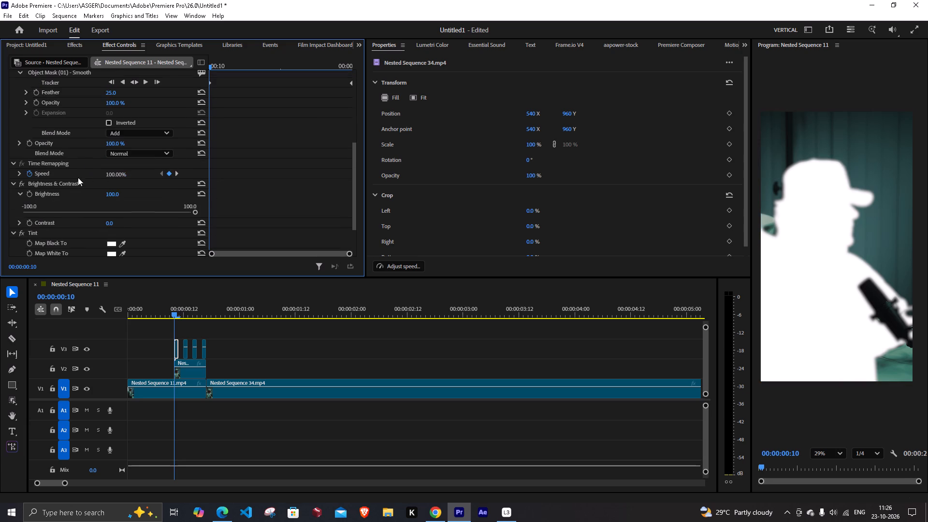
pyautogui.keyDown('ctrl'); pyautogui.click(37, 171); pyautogui.keyUp('ctrl')
pyautogui.scroll(-11, 65, 165)
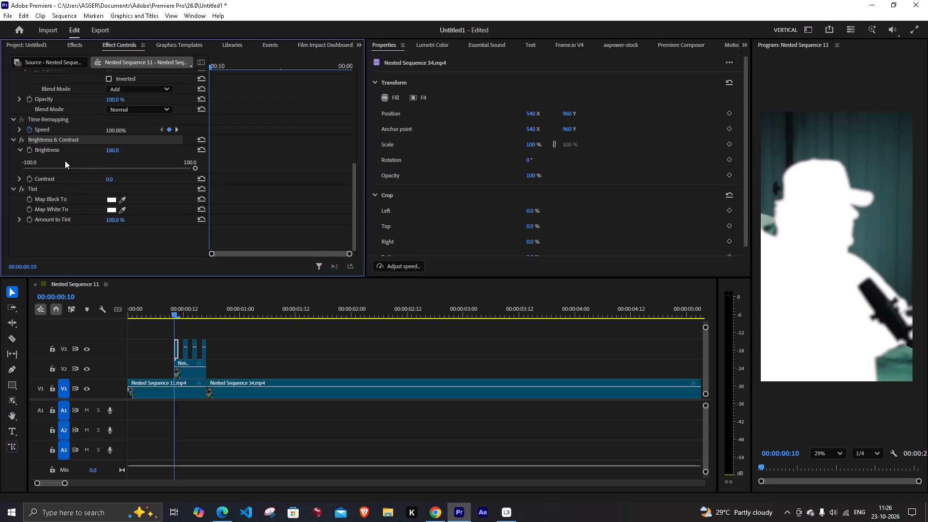
pyautogui.keyDown('ctrl'); pyautogui.click(43, 188); pyautogui.keyUp('ctrl')
pyautogui.scroll(20, 67, 157)
pyautogui.scroll(1, 67, 157)
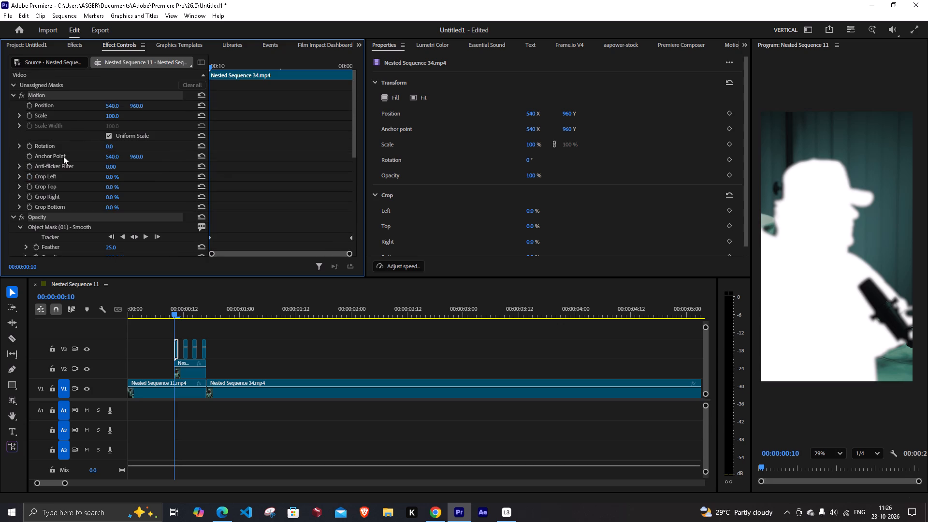
pyautogui.scroll(8, 63, 156)
pyautogui.rightClick(67, 93)
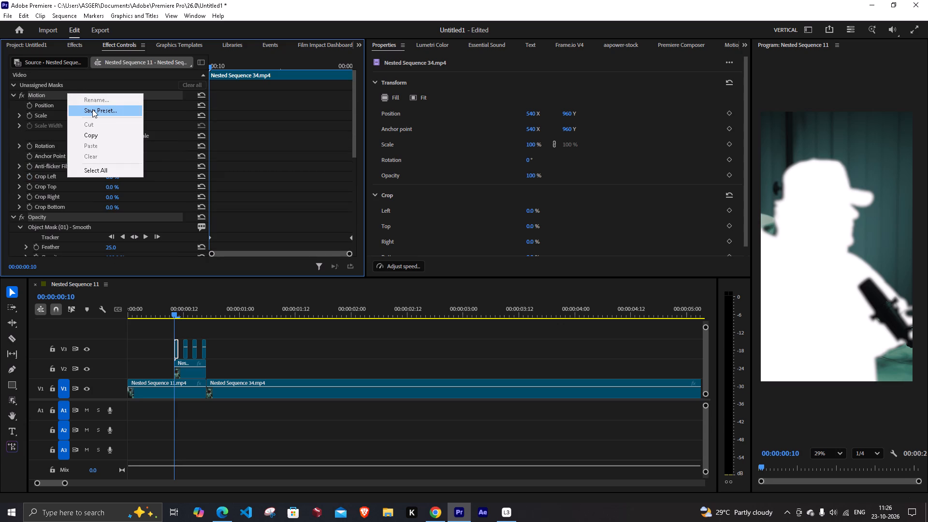
pyautogui.click(92, 109)
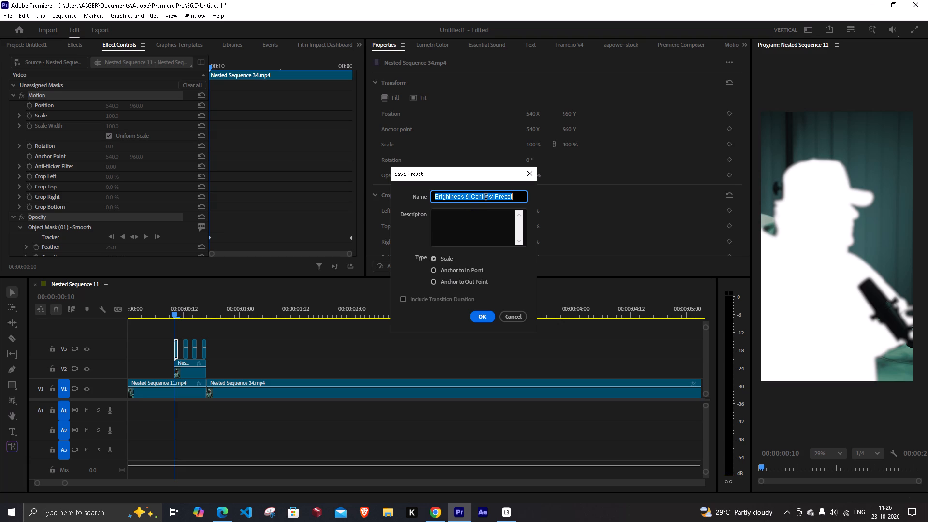
pyautogui.press('BackSpace')
pyautogui.write('fliker')
pyautogui.press('space')
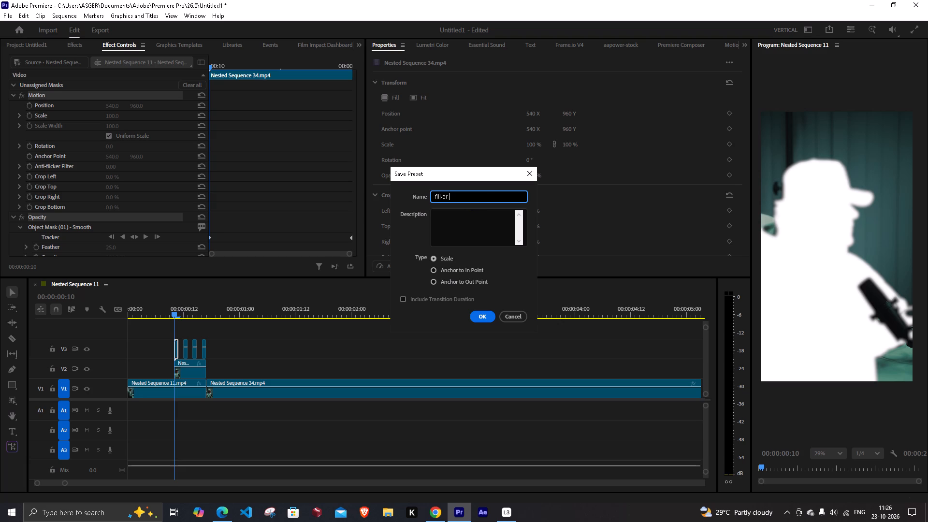
pyautogui.write('preset')
pyautogui.click(480, 319)
# Play back the opening clip and the flash transition into Nested Sequence 34 to check its timing.
pyautogui.click(205, 347)
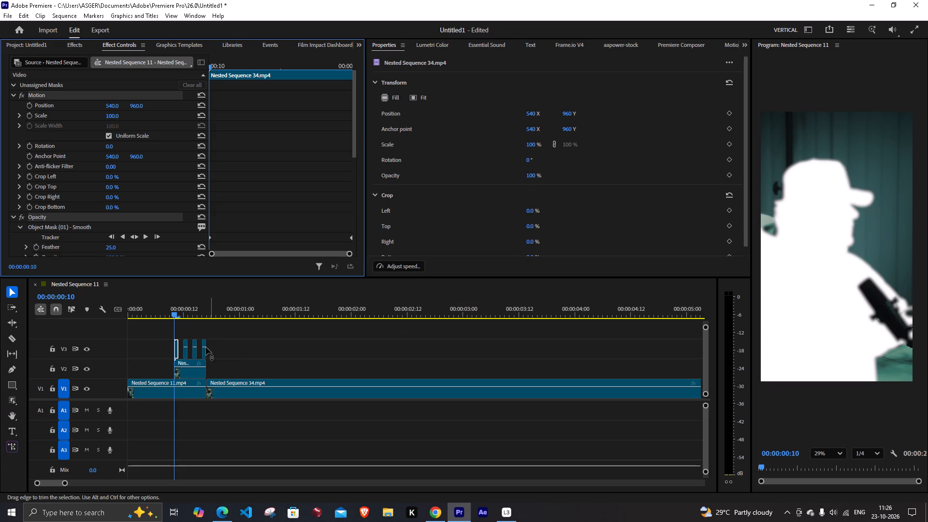
pyautogui.click(239, 342)
pyautogui.moveTo(177, 307); pyautogui.dragTo(185, 315)
pyautogui.moveTo(177, 312); pyautogui.dragTo(193, 311)
pyautogui.click(226, 305)
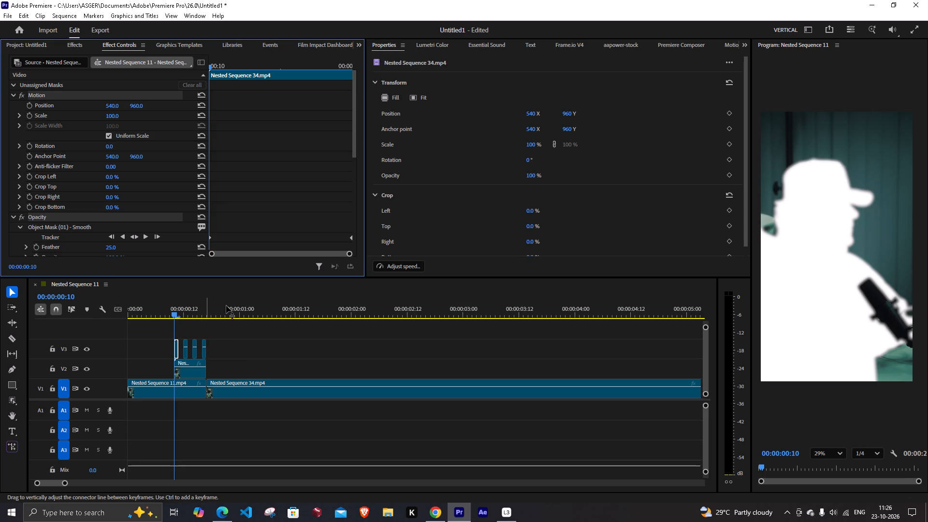
pyautogui.moveTo(250, 307); pyautogui.dragTo(167, 318)
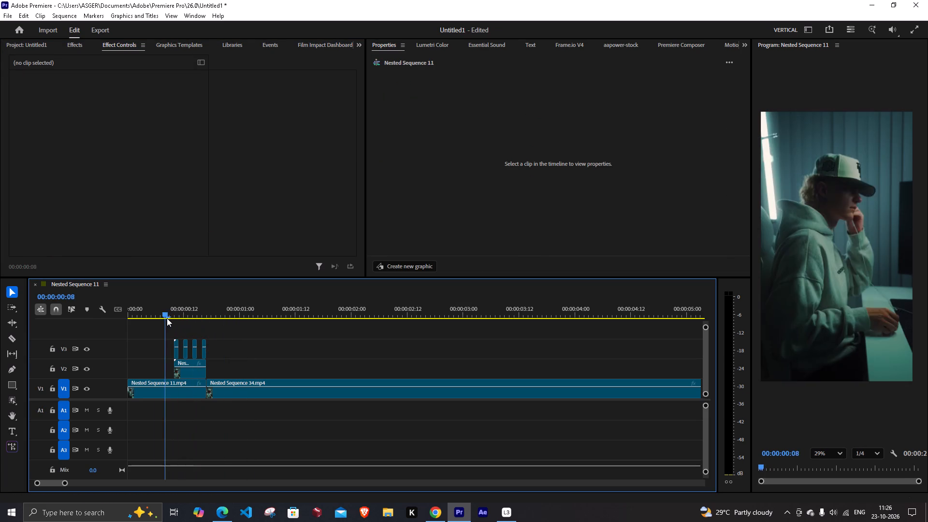
pyautogui.moveTo(167, 318); pyautogui.dragTo(119, 324)
pyautogui.press('space')
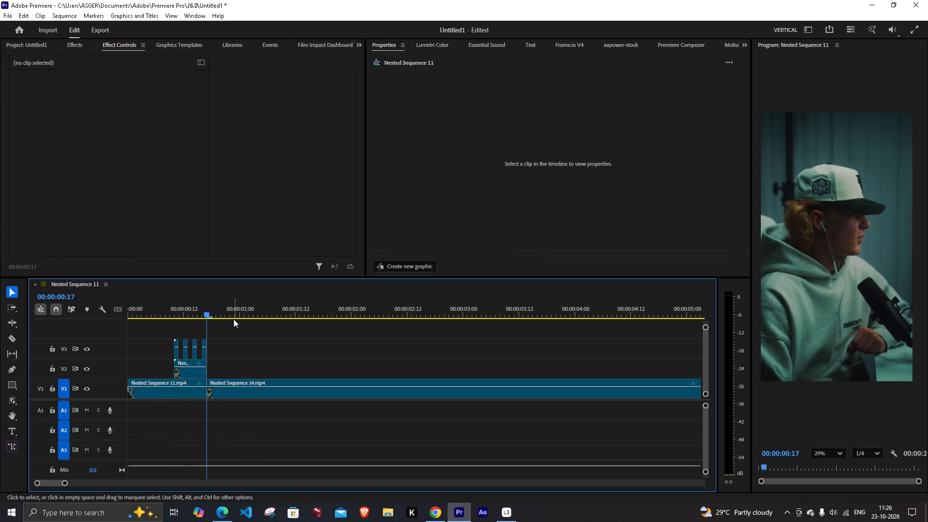
pyautogui.press('space')
pyautogui.moveTo(277, 311); pyautogui.dragTo(172, 332)
pyautogui.press('space')
pyautogui.press('space')
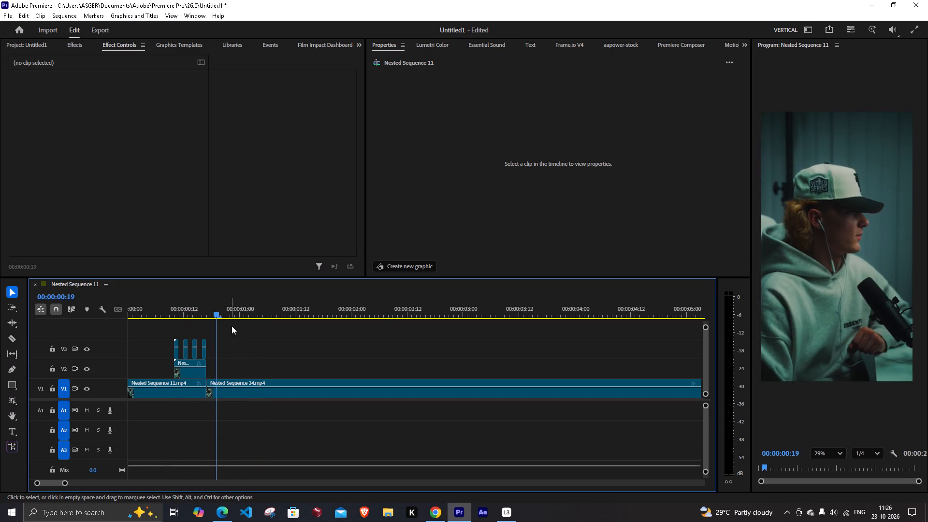
pyautogui.moveTo(209, 314); pyautogui.dragTo(173, 320)
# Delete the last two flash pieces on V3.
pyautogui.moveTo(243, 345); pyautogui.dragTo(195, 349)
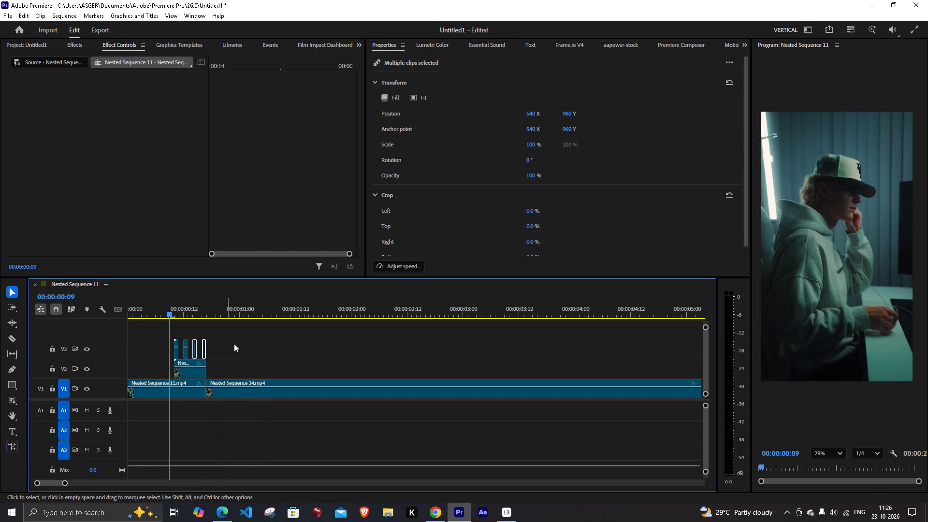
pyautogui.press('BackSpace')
# Play back and scrub the transition with the two remaining V3 flash pieces to judge the flicker.
pyautogui.press('space')
pyautogui.moveTo(250, 307); pyautogui.dragTo(210, 314)
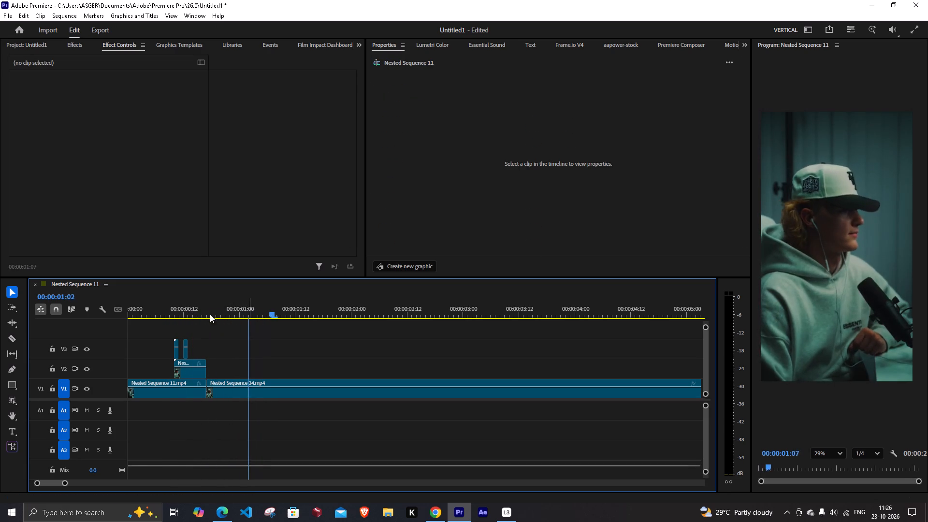
pyautogui.moveTo(210, 314); pyautogui.dragTo(172, 330)
pyautogui.press('space')
pyautogui.press('space')
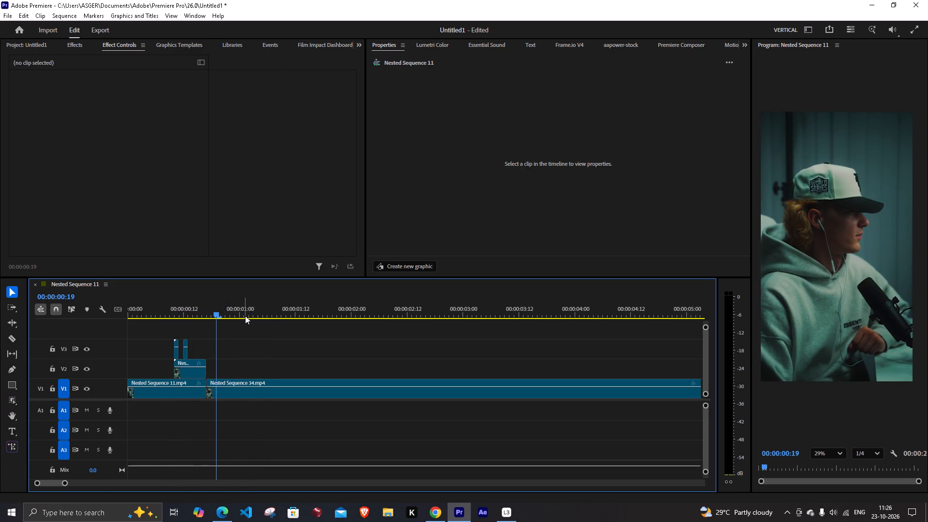
pyautogui.moveTo(218, 307); pyautogui.dragTo(185, 316)
pyautogui.click(198, 367)
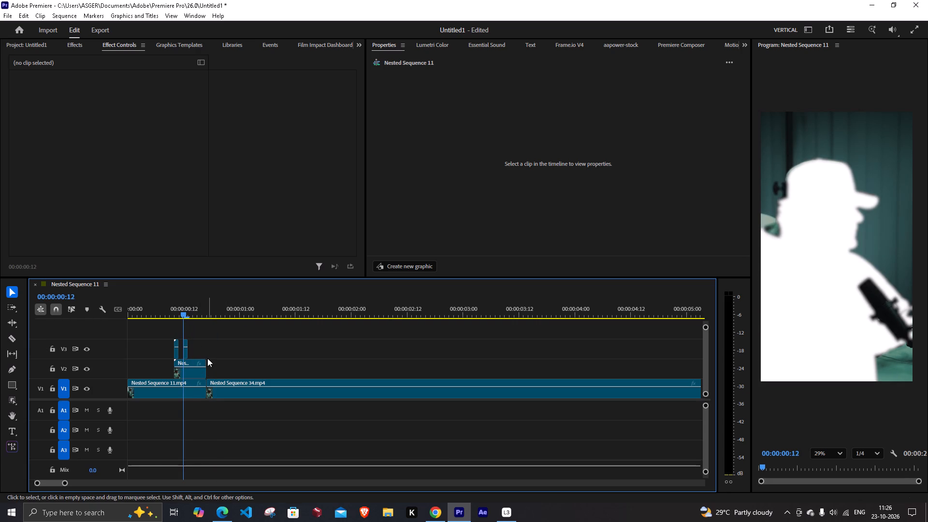
pyautogui.click(199, 361)
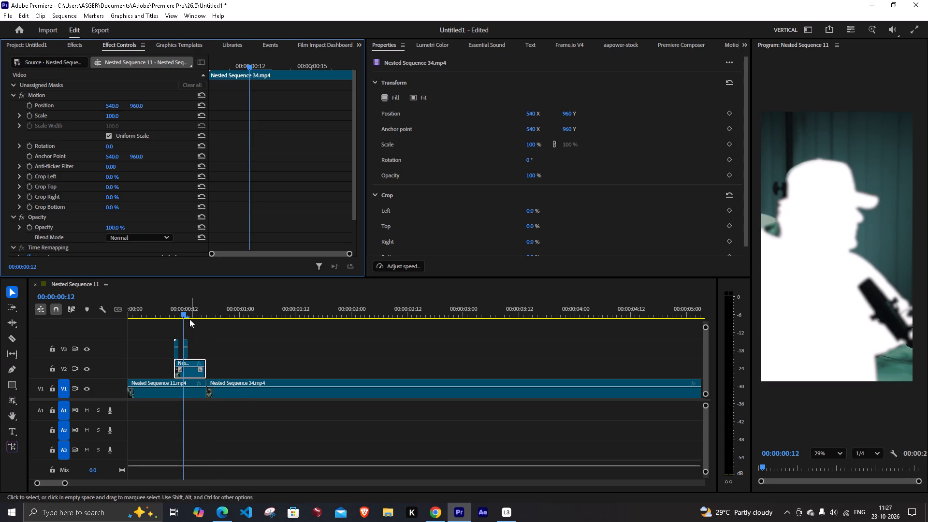
pyautogui.moveTo(181, 311); pyautogui.dragTo(167, 318)
pyautogui.press('space')
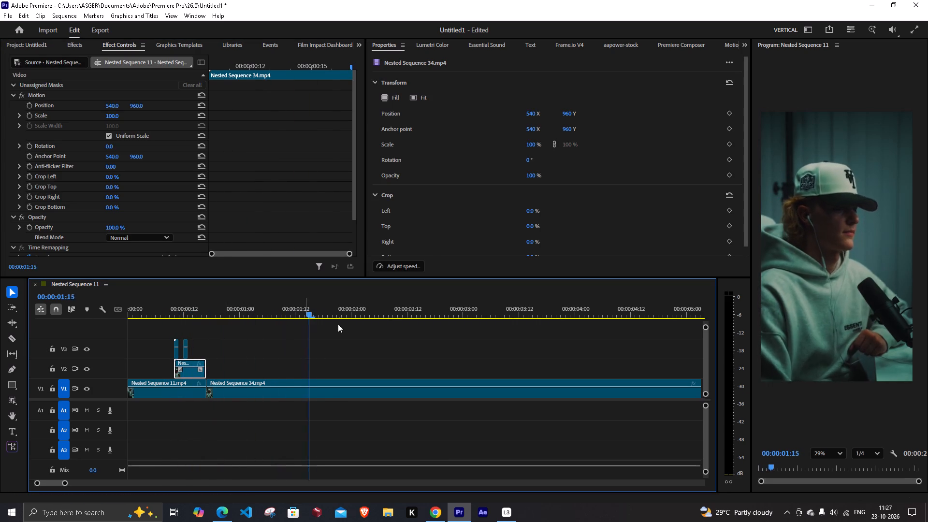
pyautogui.moveTo(335, 325); pyautogui.dragTo(101, 324)
pyautogui.moveTo(447, 315); pyautogui.dragTo(110, 340)
pyautogui.press('space')
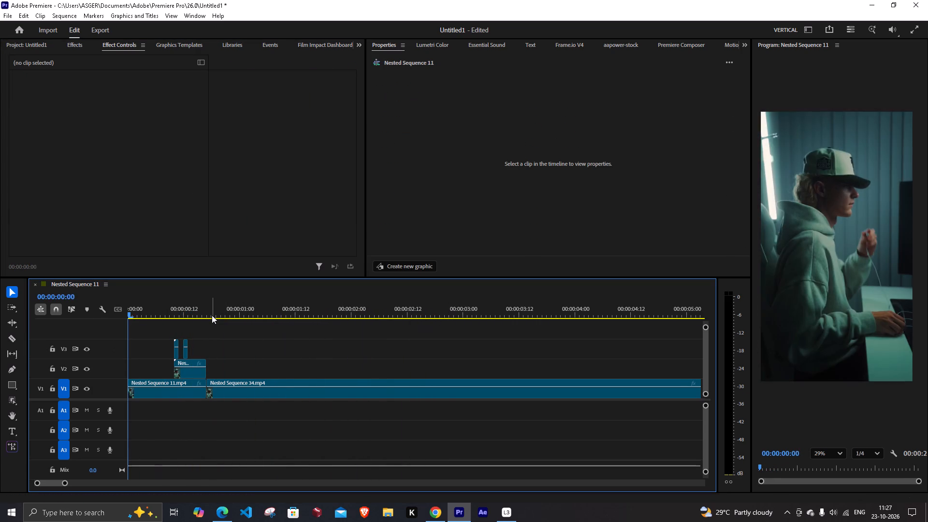
pyautogui.press('space')
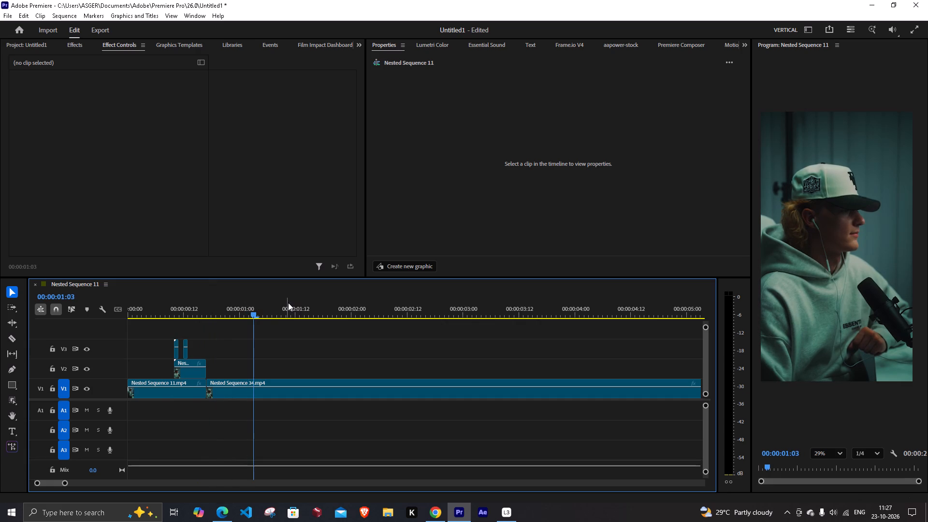
pyautogui.moveTo(268, 310); pyautogui.dragTo(195, 330)
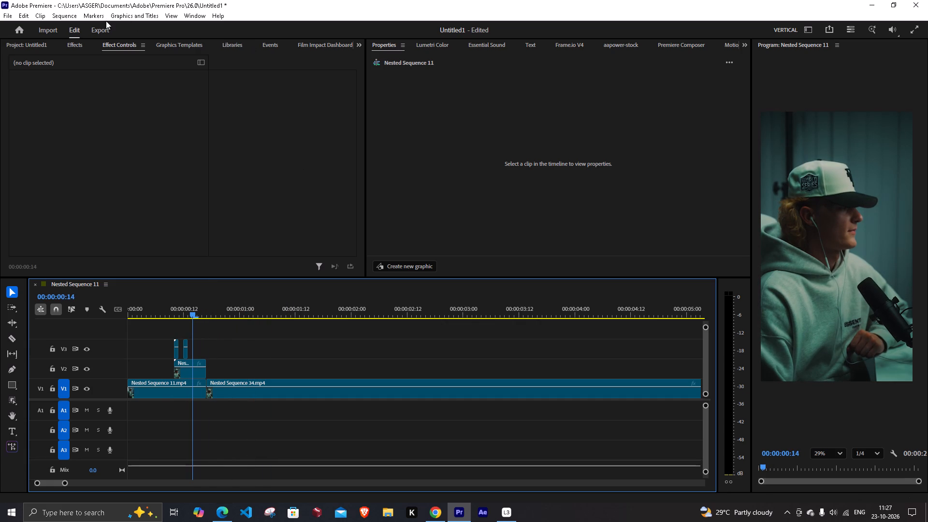
# Clear the tint search in the effects library and locate the saved fliker preset among the presets.
pyautogui.click(79, 43)
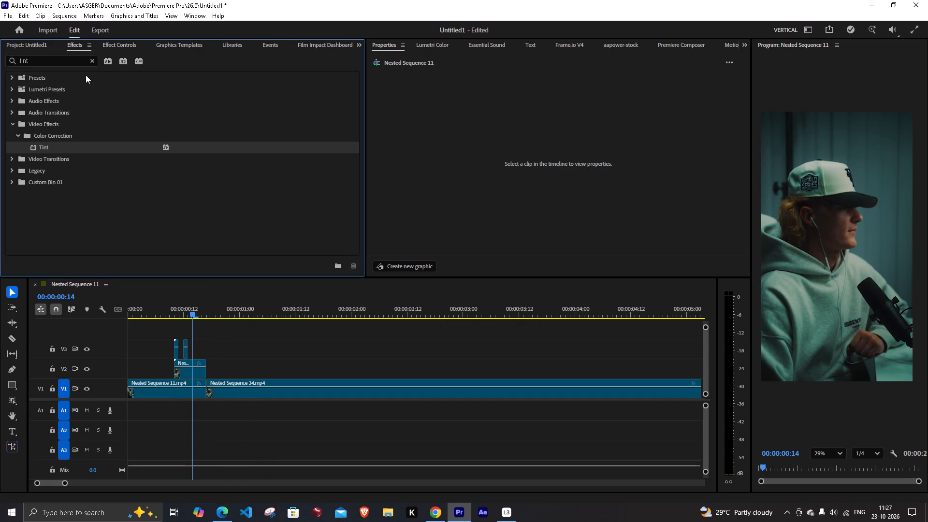
pyautogui.click(91, 59)
pyautogui.click(27, 80)
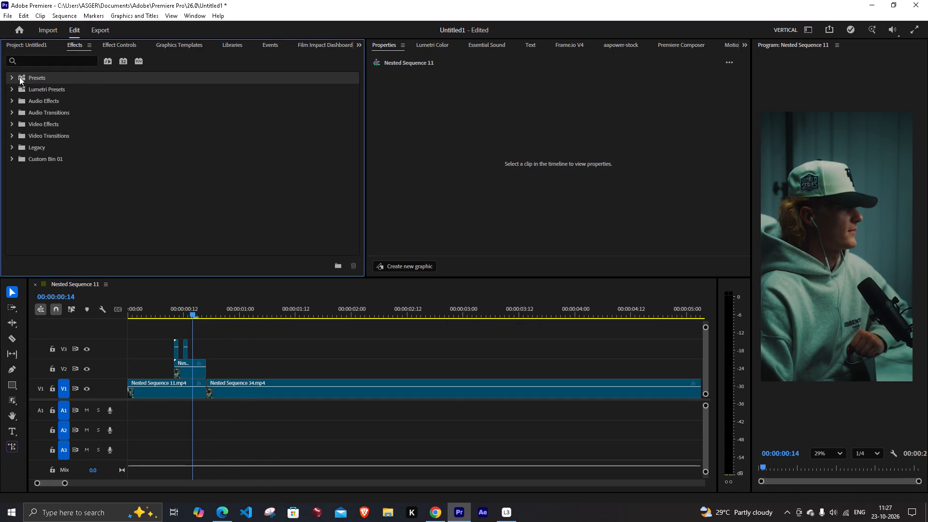
pyautogui.click(5, 78)
pyautogui.click(10, 78)
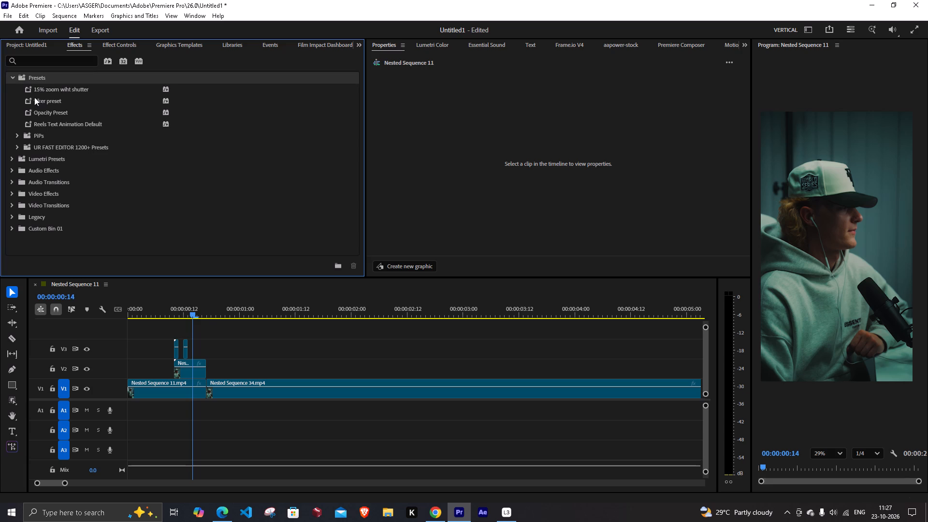
pyautogui.click(36, 98)
# Delete all clips on V1, V2 and V3 from the Nested Sequence 11 timeline.
pyautogui.click(286, 349)
pyautogui.moveTo(242, 338); pyautogui.dragTo(164, 396)
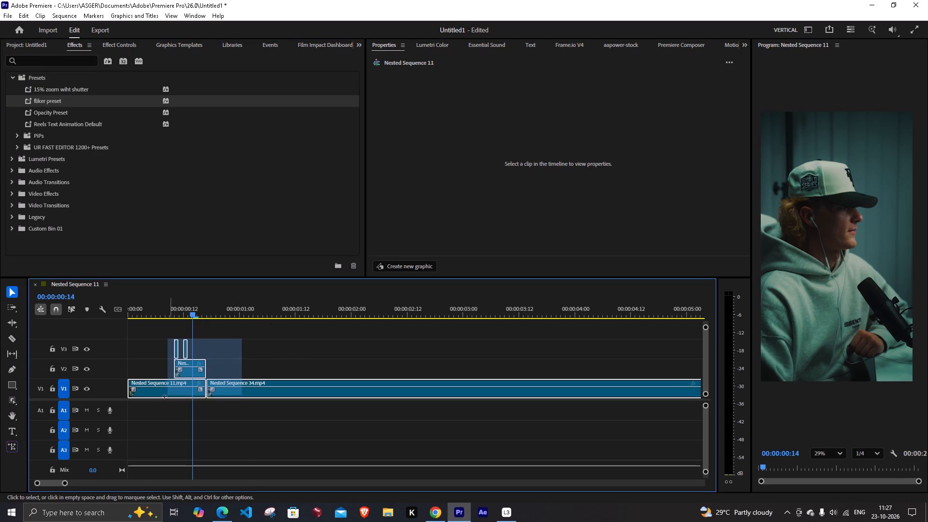
pyautogui.moveTo(164, 396); pyautogui.dragTo(164, 399)
pyautogui.press('BackSpace')
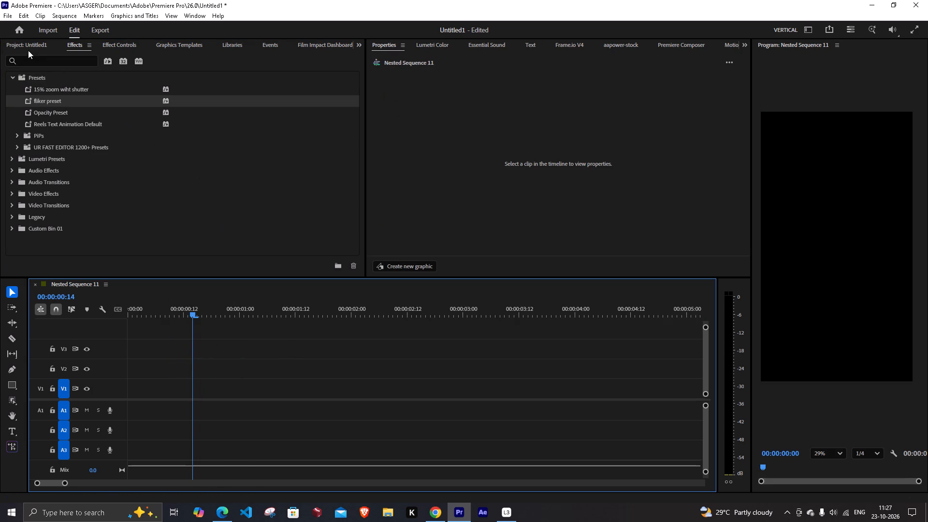
# Import the Lychee image from the Downloads folder into the project.
pyautogui.click(31, 44)
pyautogui.click(145, 182)
pyautogui.doubleClick(136, 172)
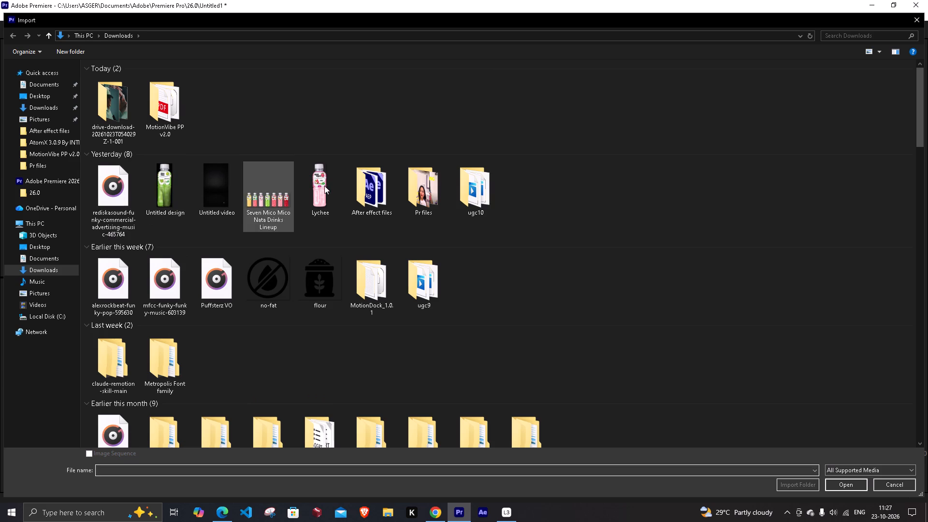
pyautogui.click(319, 184)
pyautogui.click(826, 475)
pyautogui.click(833, 482)
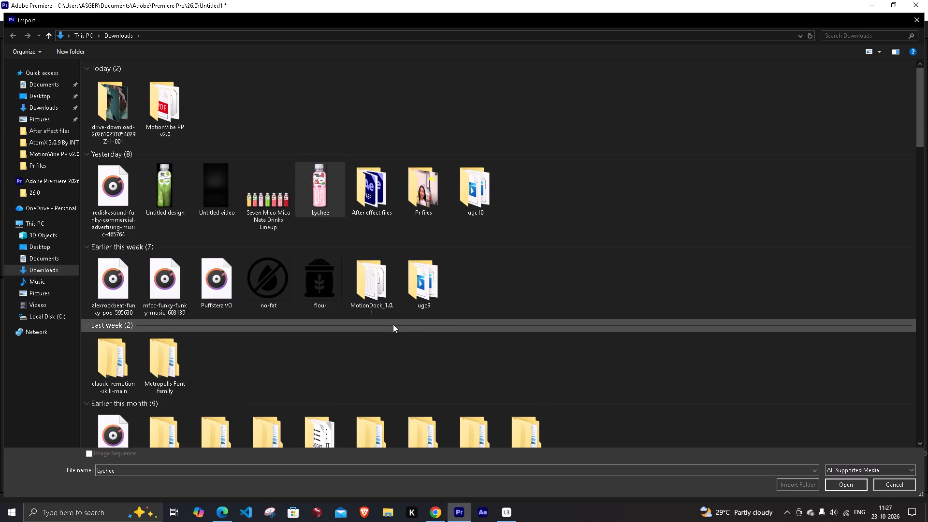
pyautogui.click(299, 174)
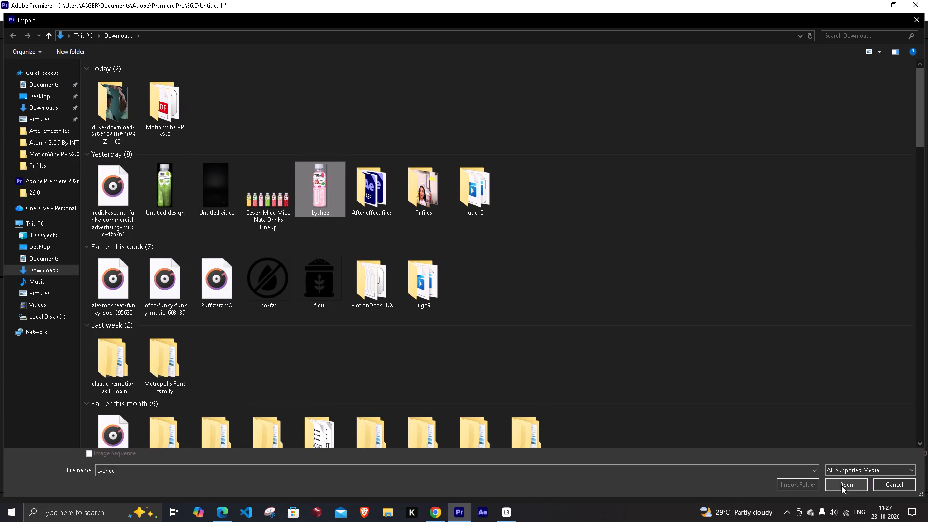
pyautogui.click(841, 485)
pyautogui.click(108, 186)
# Place Lychee.png on V1 at the start of the sequence.
pyautogui.moveTo(51, 166); pyautogui.dragTo(125, 384)
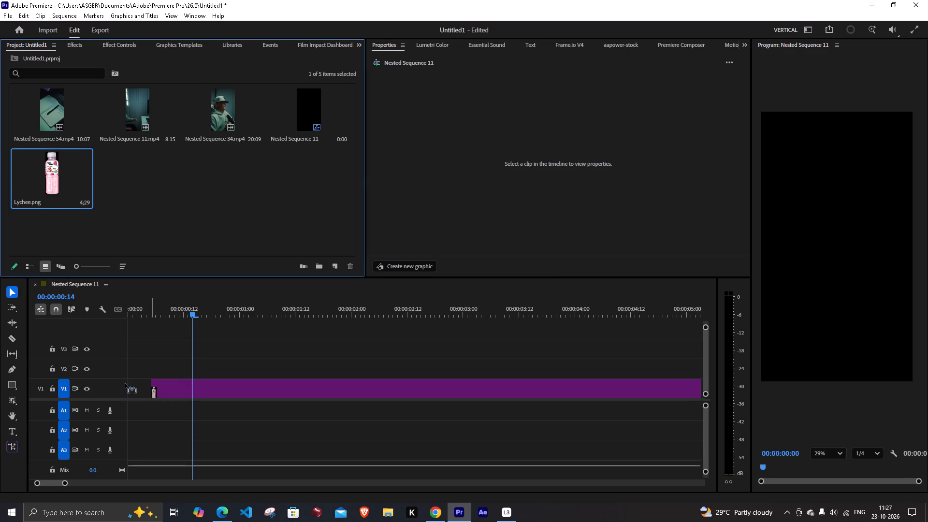
# Finish placing Lychee.png at the very start of V1 and return the playhead to 00:00:00:00.
pyautogui.moveTo(125, 384); pyautogui.dragTo(117, 386)
pyautogui.click(207, 347)
pyautogui.moveTo(190, 313); pyautogui.dragTo(150, 347)
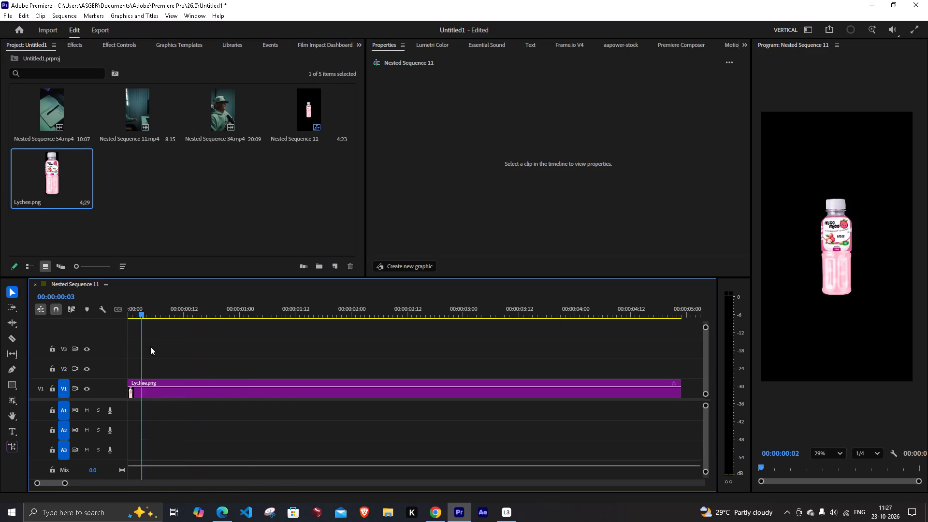
pyautogui.moveTo(150, 347); pyautogui.dragTo(101, 365)
pyautogui.click(220, 374)
pyautogui.click(177, 386)
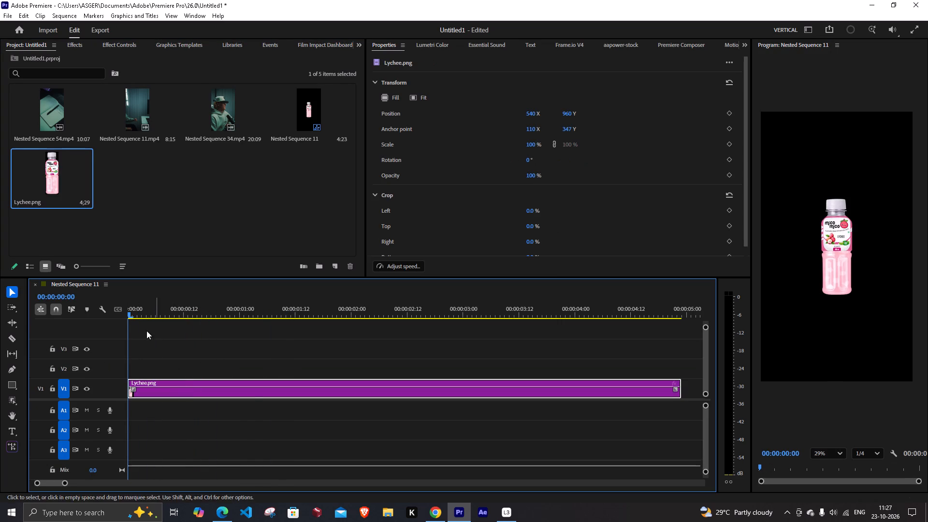
pyautogui.moveTo(130, 316); pyautogui.dragTo(114, 320)
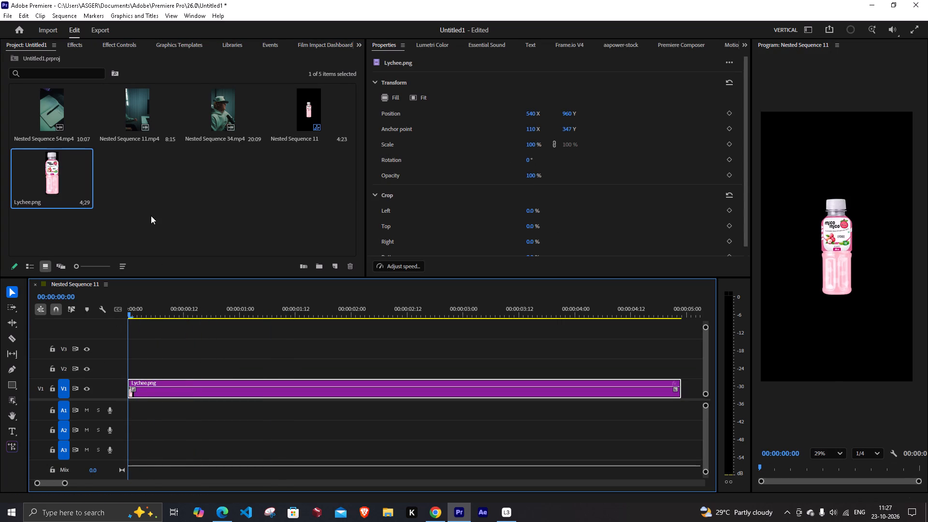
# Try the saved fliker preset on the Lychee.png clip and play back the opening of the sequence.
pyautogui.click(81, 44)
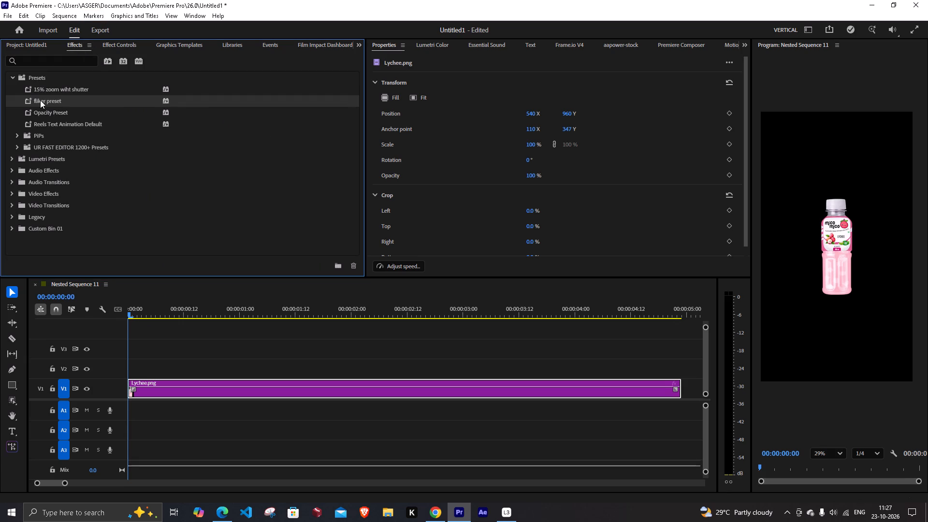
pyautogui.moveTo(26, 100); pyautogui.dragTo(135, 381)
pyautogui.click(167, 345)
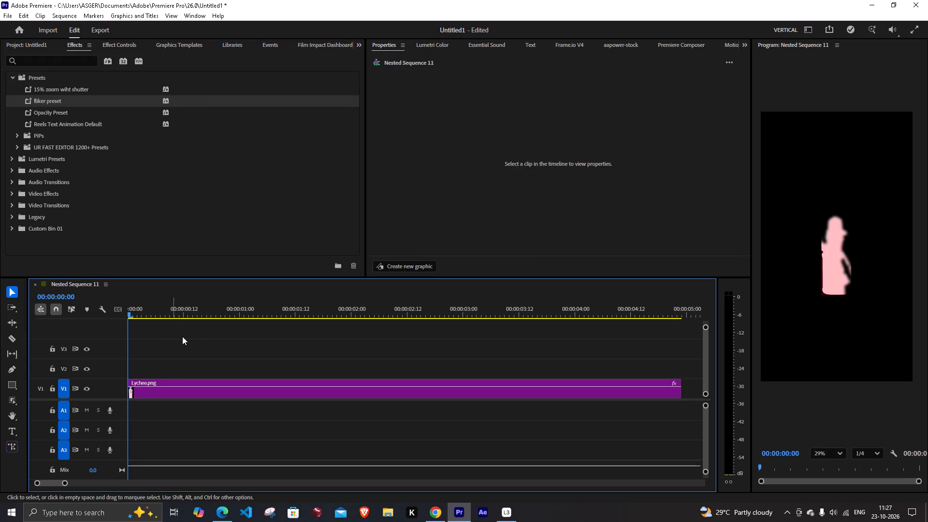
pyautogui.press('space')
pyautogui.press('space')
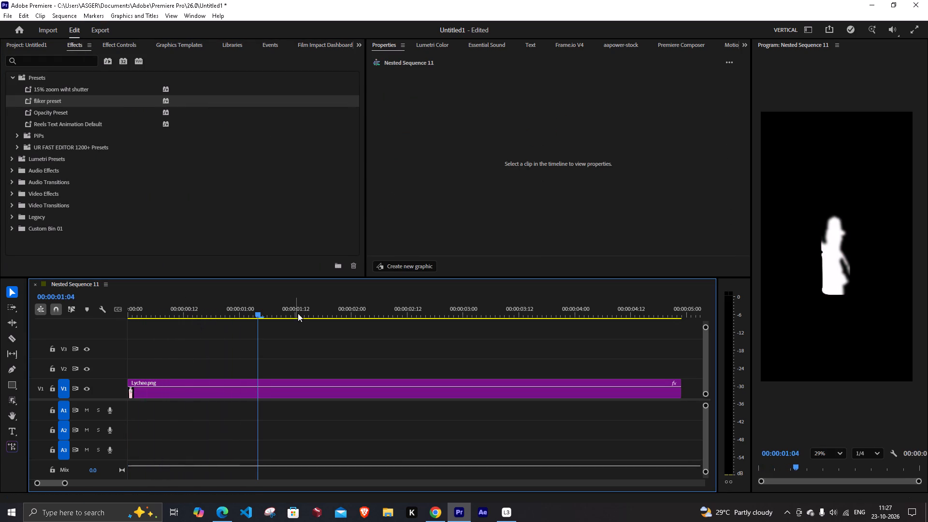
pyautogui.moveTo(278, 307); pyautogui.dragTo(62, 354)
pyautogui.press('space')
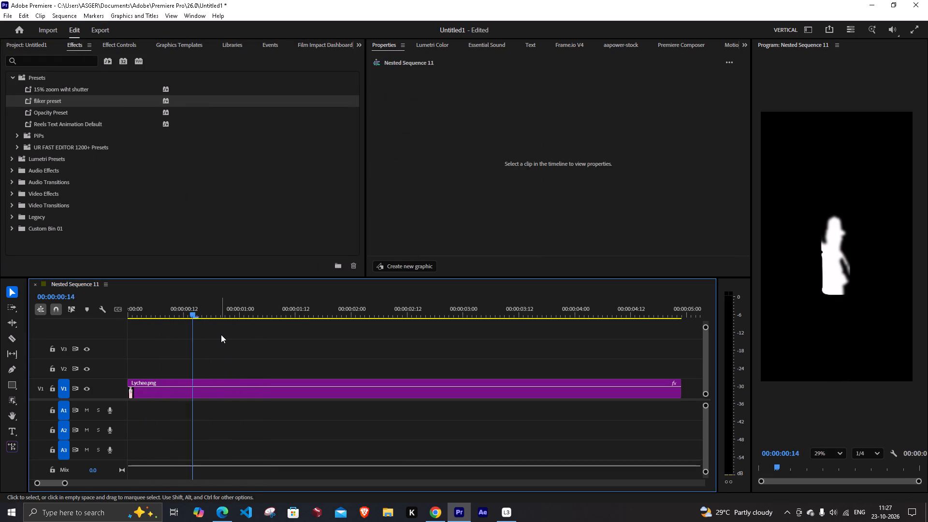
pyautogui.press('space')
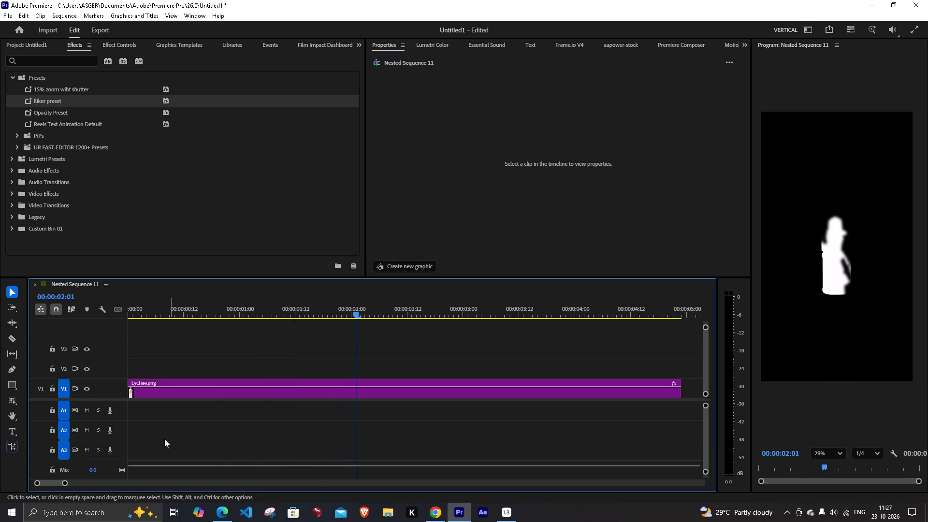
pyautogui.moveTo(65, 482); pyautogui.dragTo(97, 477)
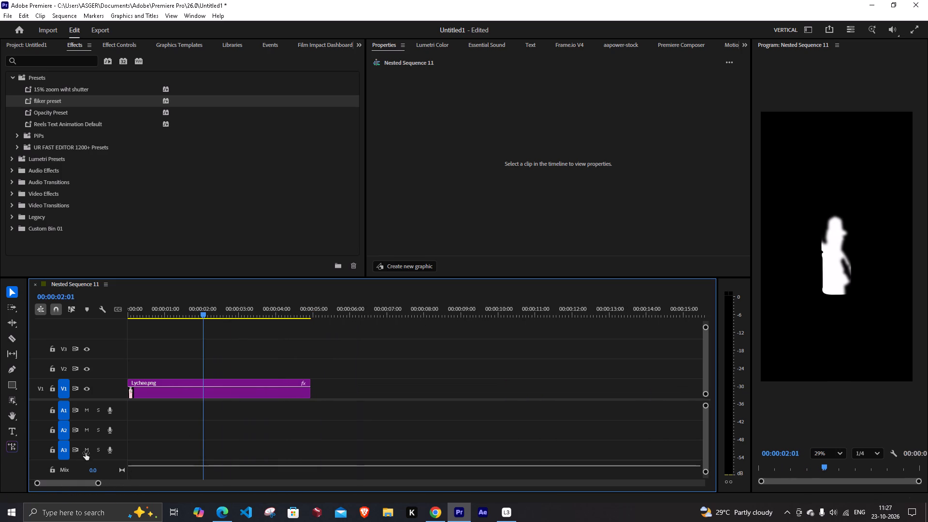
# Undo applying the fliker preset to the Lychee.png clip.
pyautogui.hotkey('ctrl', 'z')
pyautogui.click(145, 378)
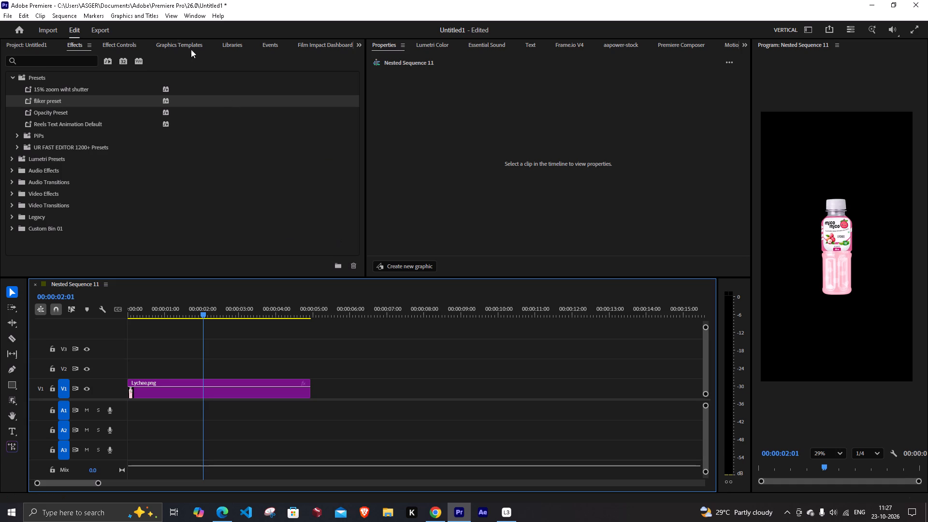
# Create a black (000000) color matte at 1080 × 1920 with the default name and a 23.976 fps timebase.
pyautogui.click(37, 38)
pyautogui.click(35, 45)
pyautogui.click(334, 265)
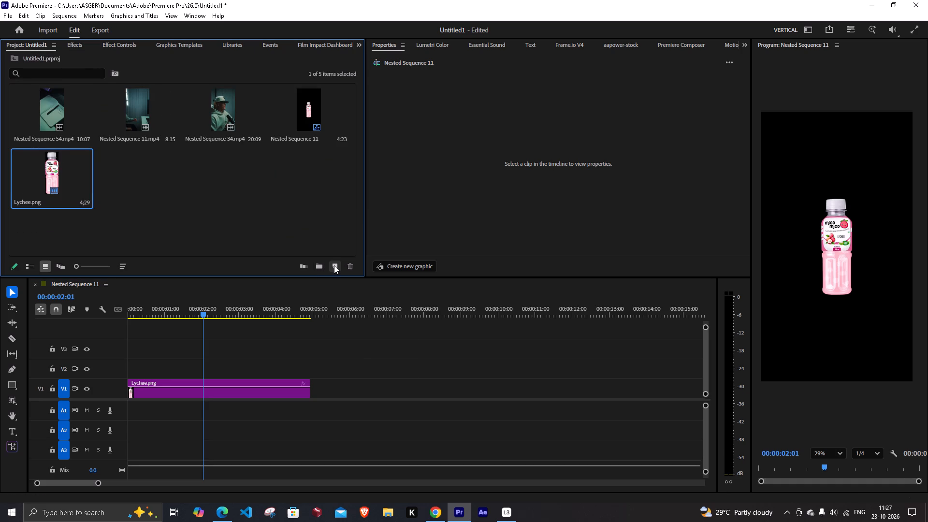
pyautogui.click(361, 356)
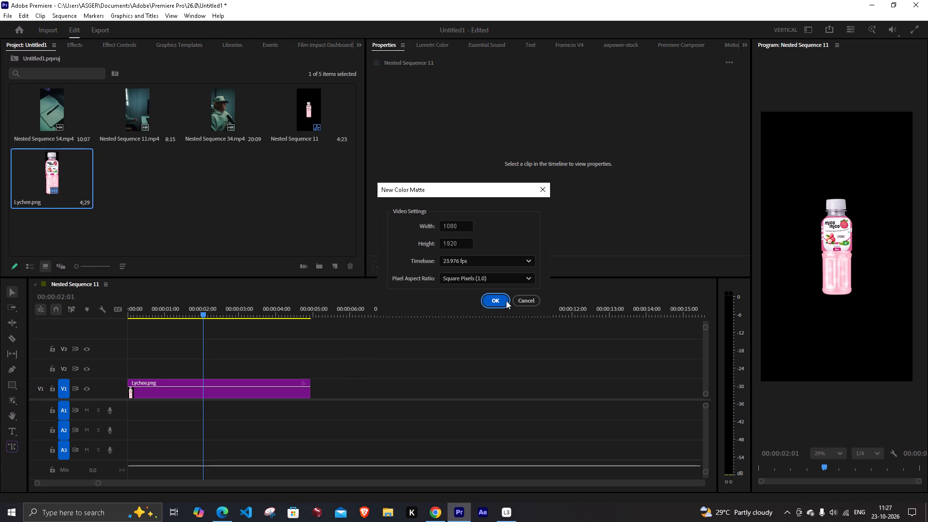
pyautogui.click(498, 301)
pyautogui.moveTo(383, 218); pyautogui.dragTo(333, 164)
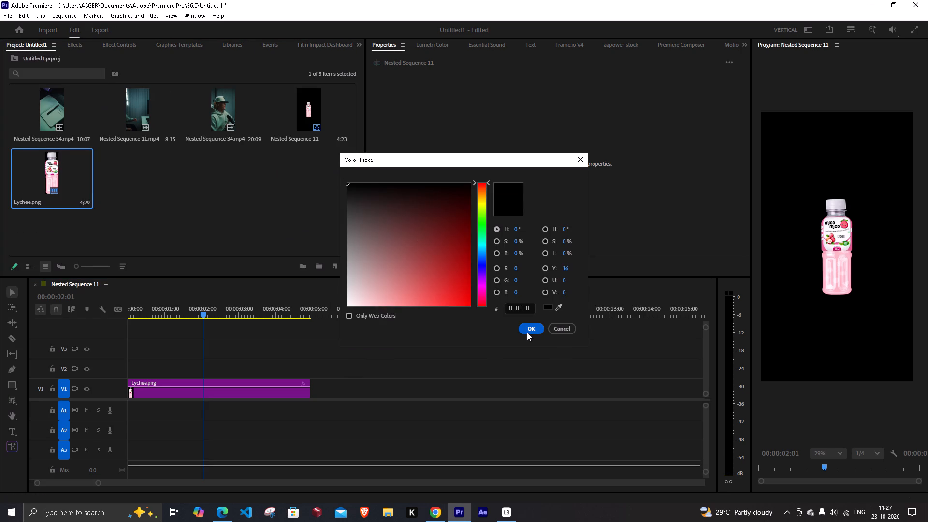
pyautogui.click(532, 327)
pyautogui.click(454, 272)
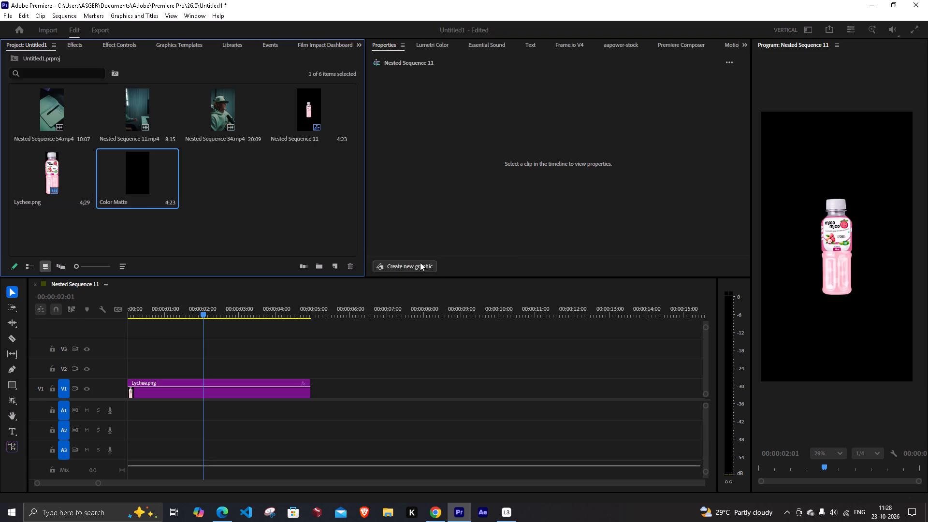
# Stack the Color Matte on V1 beneath Lychee.png on V2, with both clips starting at the beginning of the sequence.
pyautogui.moveTo(135, 180); pyautogui.dragTo(270, 388)
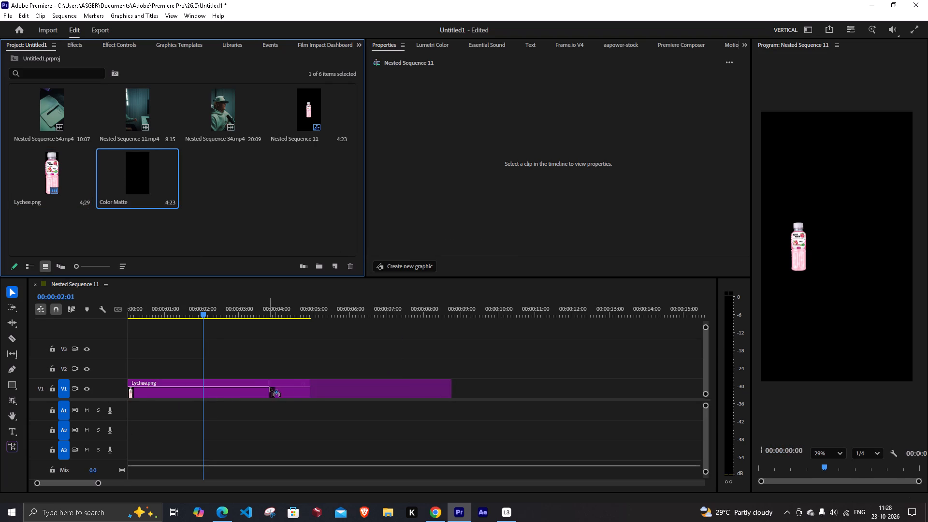
pyautogui.moveTo(270, 388); pyautogui.dragTo(311, 385)
pyautogui.moveTo(219, 377); pyautogui.dragTo(213, 367)
pyautogui.moveTo(178, 379); pyautogui.dragTo(176, 356)
pyautogui.moveTo(325, 379); pyautogui.dragTo(118, 377)
pyautogui.moveTo(159, 341); pyautogui.dragTo(156, 336)
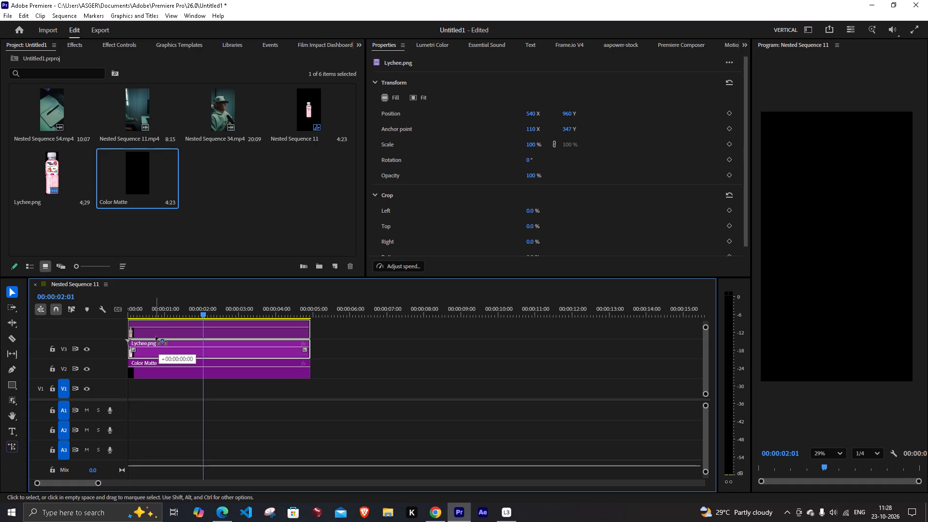
pyautogui.moveTo(156, 336); pyautogui.dragTo(155, 336)
pyautogui.moveTo(328, 336); pyautogui.dragTo(228, 339)
pyautogui.moveTo(217, 335); pyautogui.dragTo(217, 355)
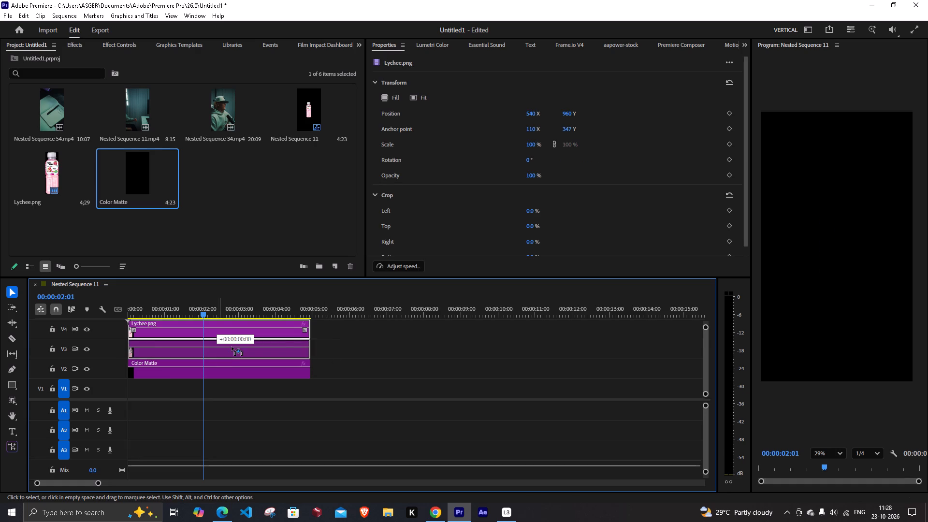
pyautogui.moveTo(332, 338); pyautogui.dragTo(245, 378)
pyautogui.moveTo(161, 343); pyautogui.dragTo(149, 398)
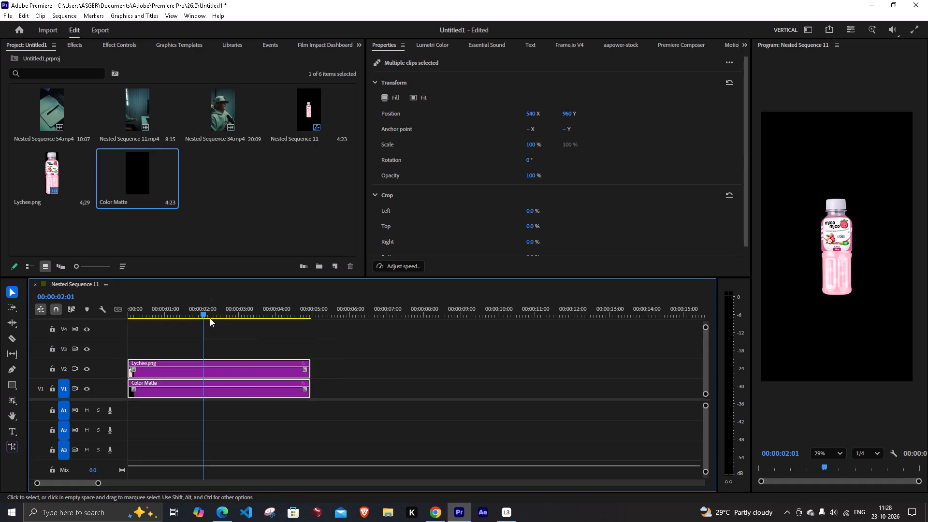
# Shift Lychee.png on V2 to start about 15 frames in, over the black matte, and preview its appearance.
pyautogui.moveTo(190, 312); pyautogui.dragTo(115, 357)
pyautogui.moveTo(362, 366); pyautogui.dragTo(356, 366)
pyautogui.click(168, 363)
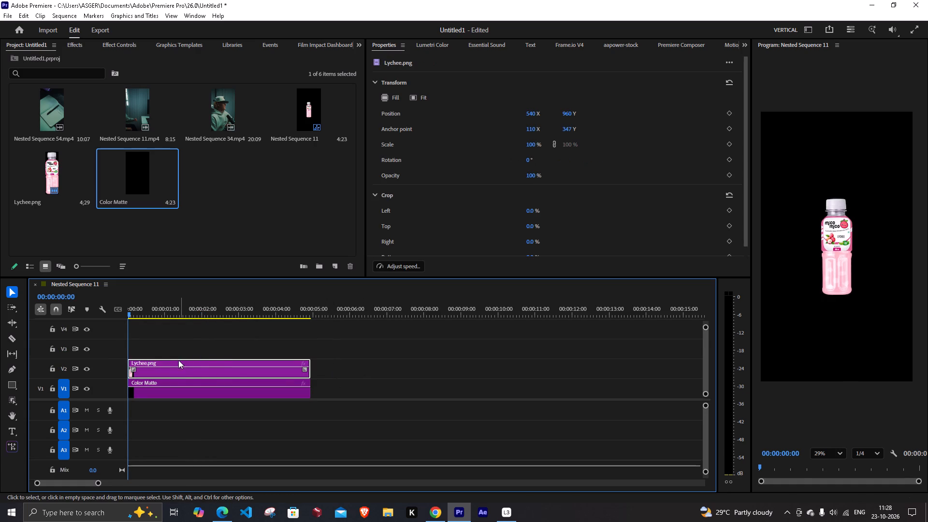
pyautogui.moveTo(163, 363); pyautogui.dragTo(186, 364)
pyautogui.press('space')
pyautogui.press('space')
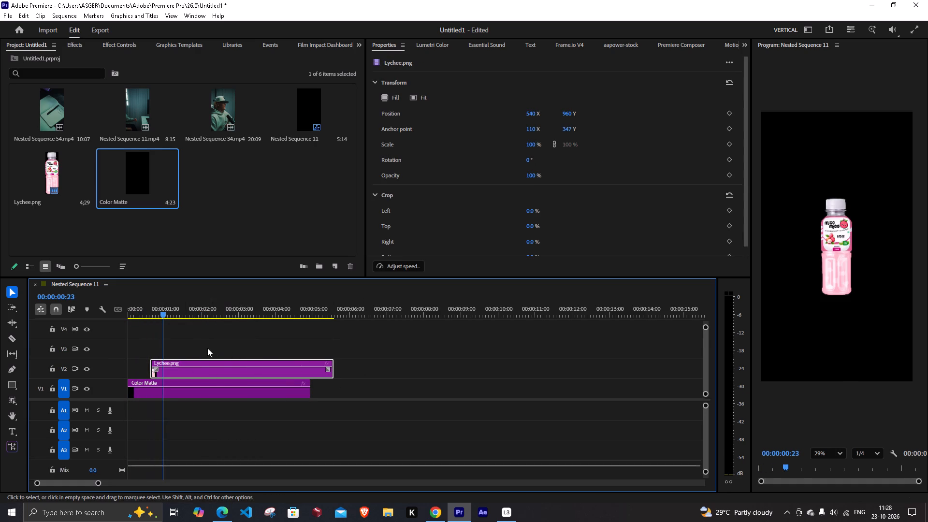
pyautogui.moveTo(180, 304); pyautogui.dragTo(138, 321)
pyautogui.press('space')
pyautogui.press('space')
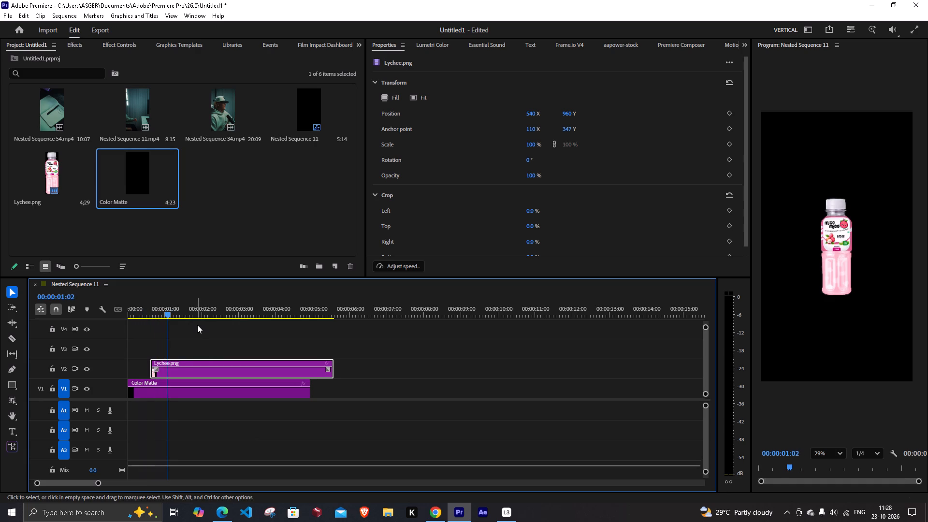
# Split Lychee.png on V2 at 00:00:00:17 and again about two frames further on, leaving two short pieces before the long remainder.
pyautogui.click(169, 362)
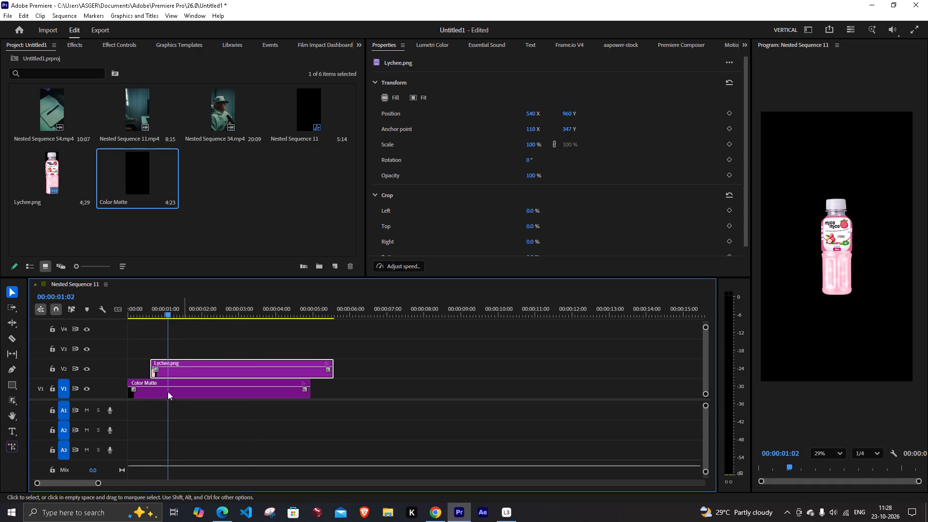
pyautogui.moveTo(97, 483); pyautogui.dragTo(71, 487)
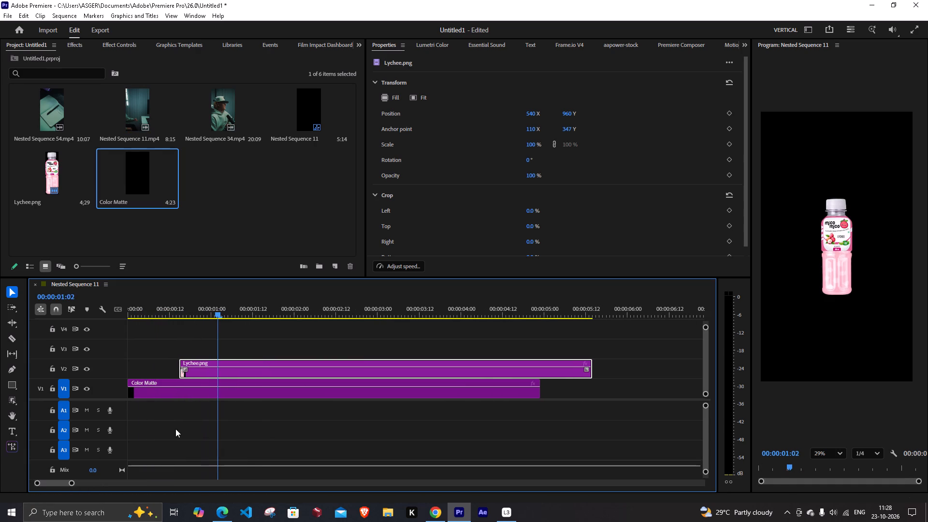
pyautogui.moveTo(70, 483); pyautogui.dragTo(56, 485)
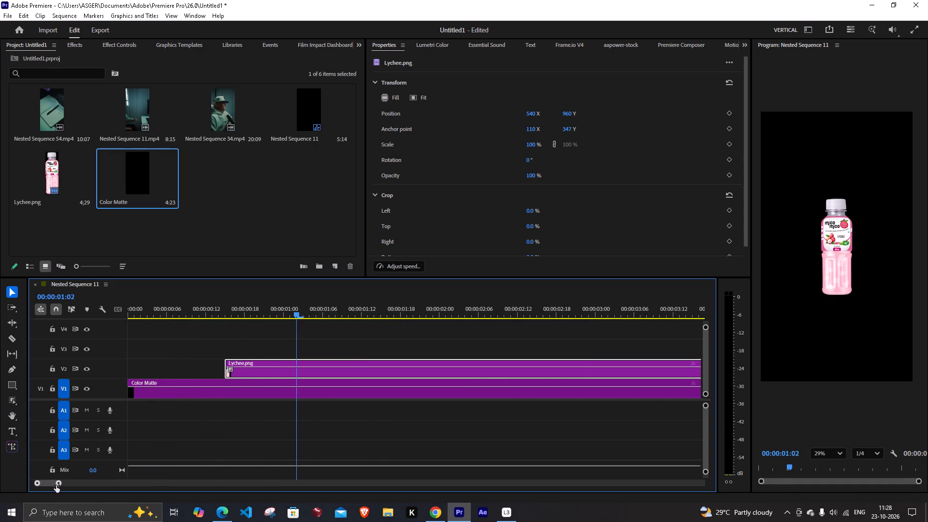
pyautogui.moveTo(56, 485); pyautogui.dragTo(51, 486)
pyautogui.moveTo(377, 309); pyautogui.dragTo(289, 341)
pyautogui.press('c')
pyautogui.click(289, 369)
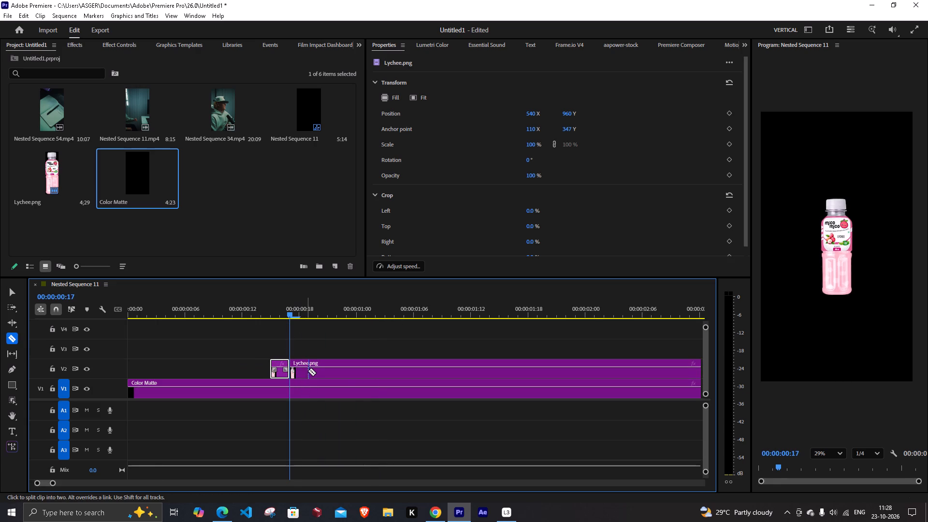
pyautogui.click(307, 369)
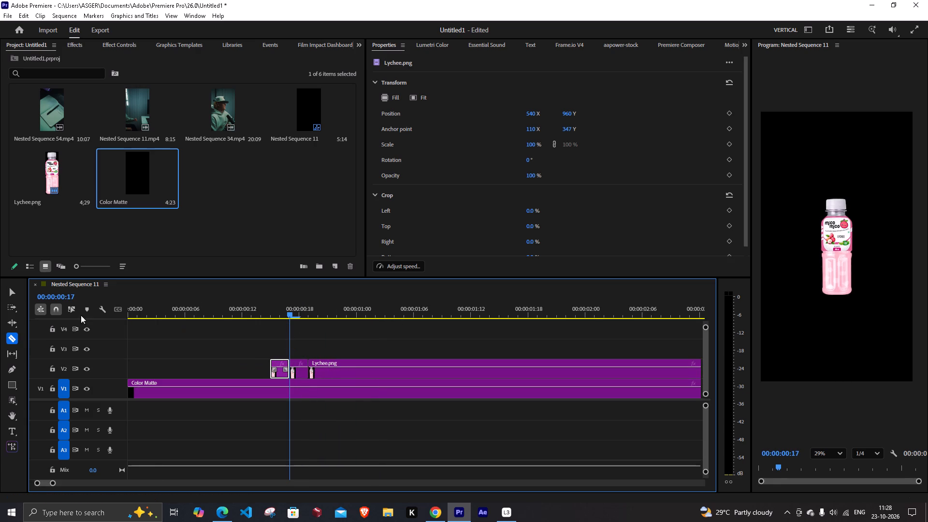
# Move the long Lychee.png remainder and the middle short piece slightly later on V2 to leave brief gaps between the pieces.
pyautogui.click(13, 293)
pyautogui.moveTo(326, 363); pyautogui.dragTo(333, 363)
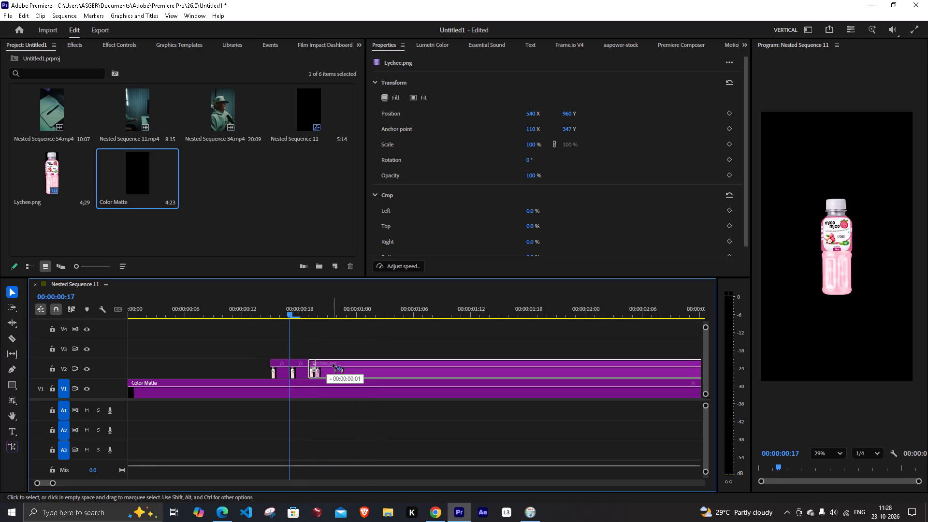
pyautogui.moveTo(333, 363); pyautogui.dragTo(341, 363)
pyautogui.moveTo(296, 361); pyautogui.dragTo(303, 362)
pyautogui.moveTo(289, 304); pyautogui.dragTo(278, 311)
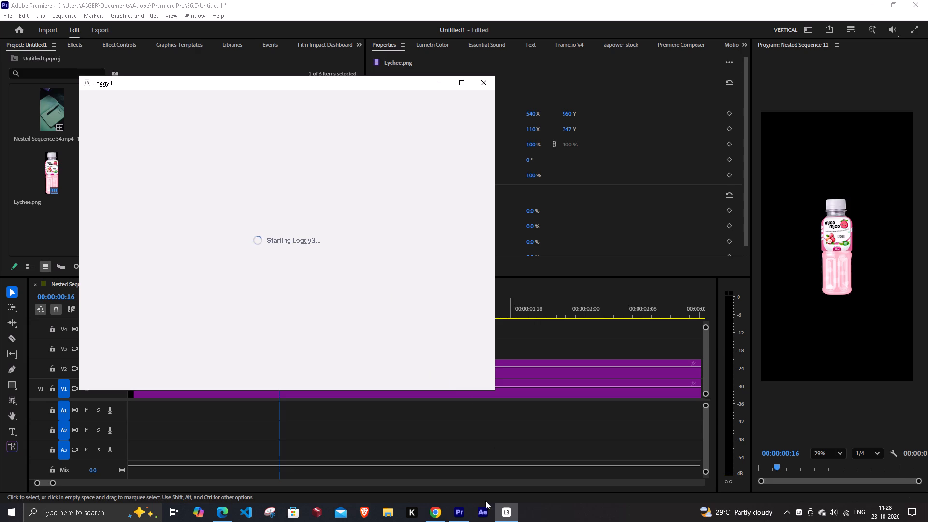
# Switch to Loggy3 and examine the recording sessions in the pay-period and month views.
pyautogui.click(504, 512)
pyautogui.click(504, 513)
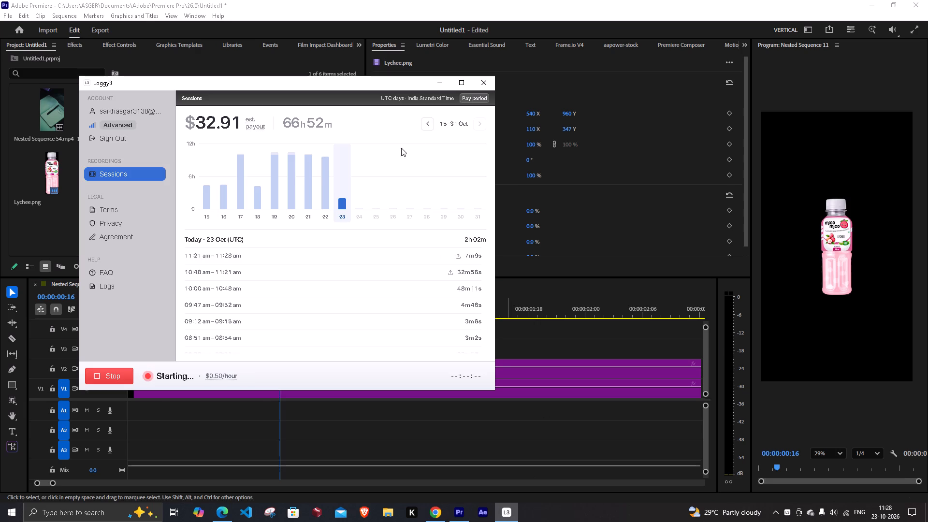
pyautogui.click(457, 83)
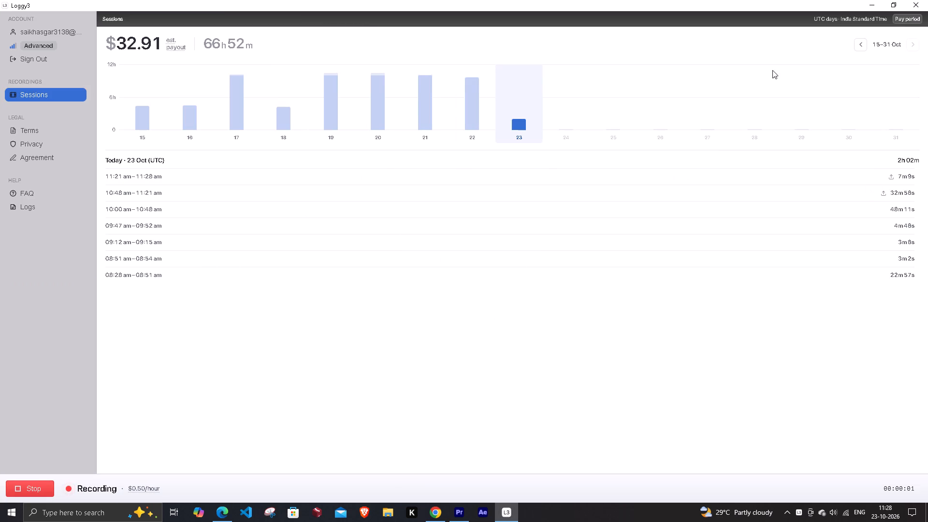
pyautogui.click(908, 16)
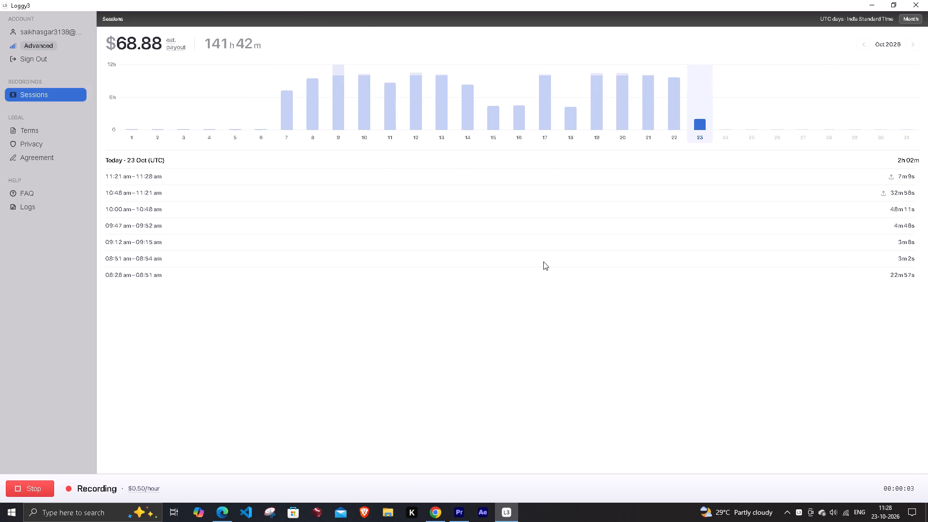
pyautogui.click(910, 17)
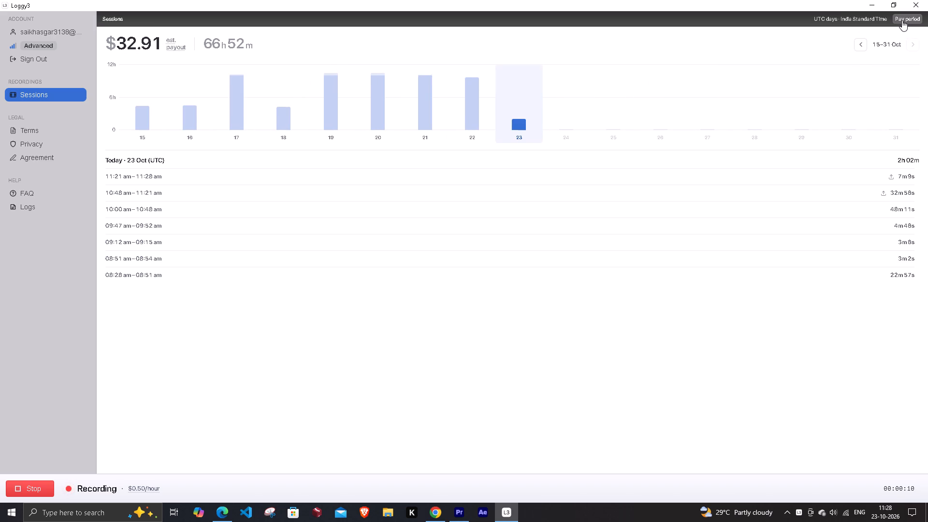
pyautogui.click(902, 20)
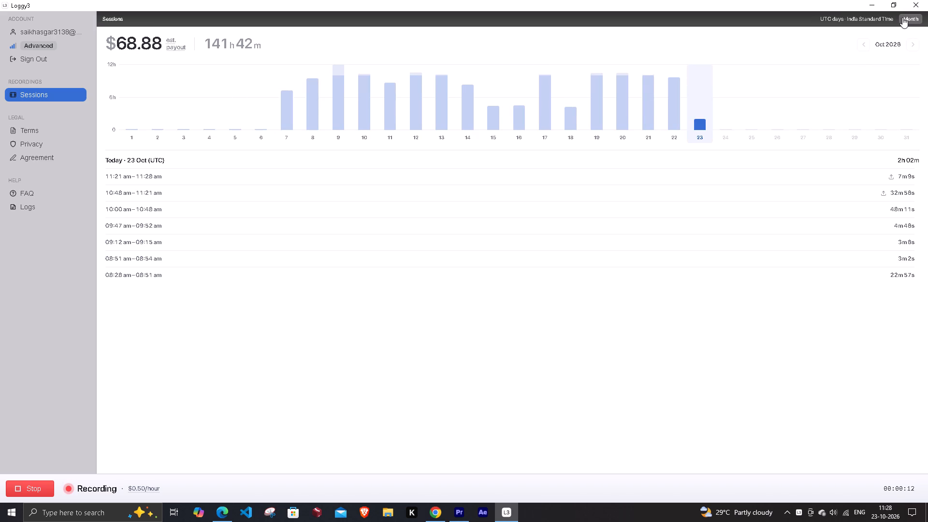
pyautogui.click(908, 15)
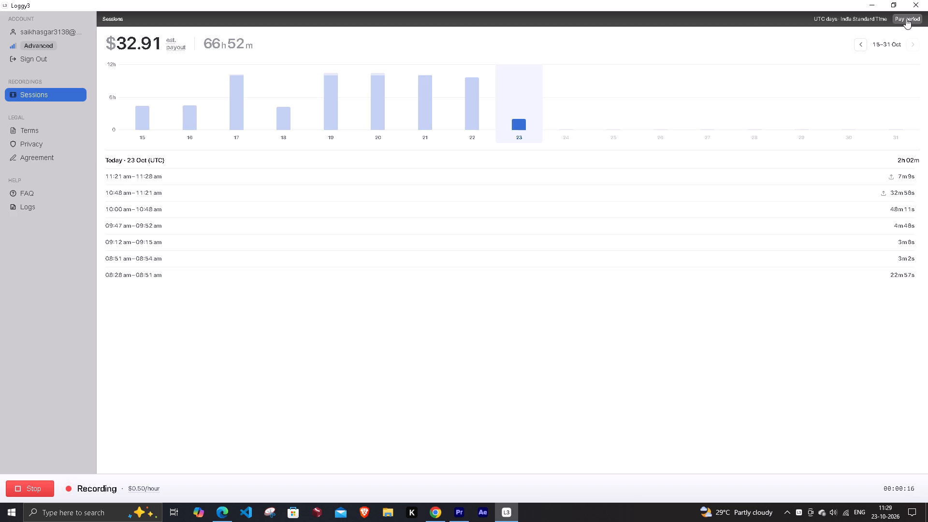
pyautogui.click(906, 18)
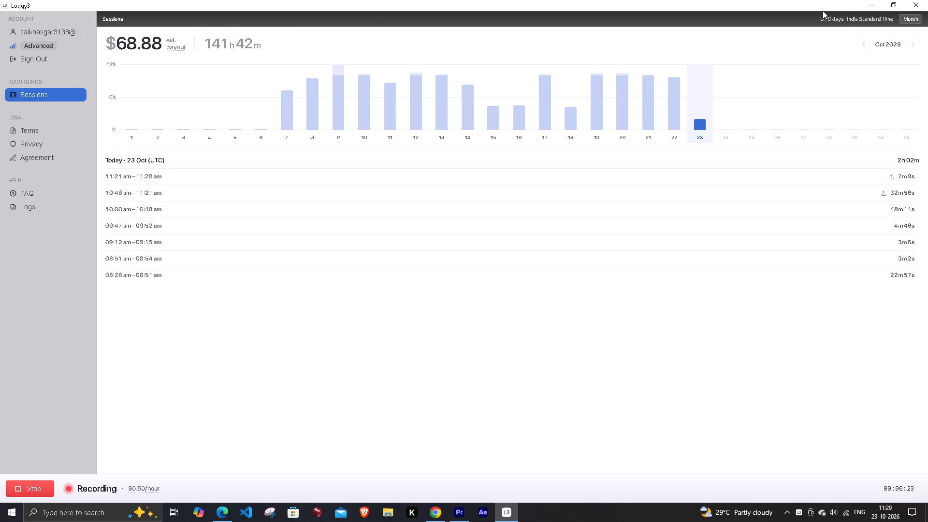
# Compare the recording sessions in the pay-period and month views, and return to Premiere.
pyautogui.click(910, 19)
pyautogui.click(493, 257)
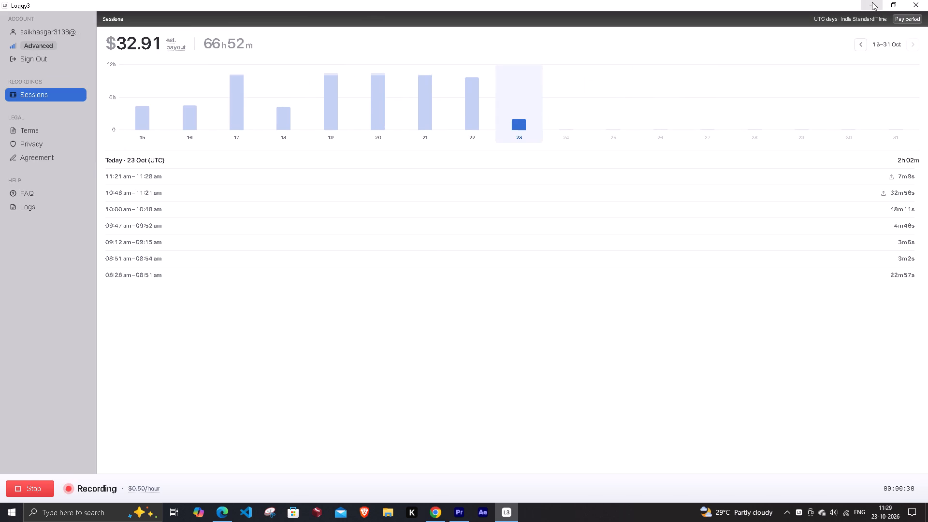
pyautogui.click(905, 19)
pyautogui.click(875, 0)
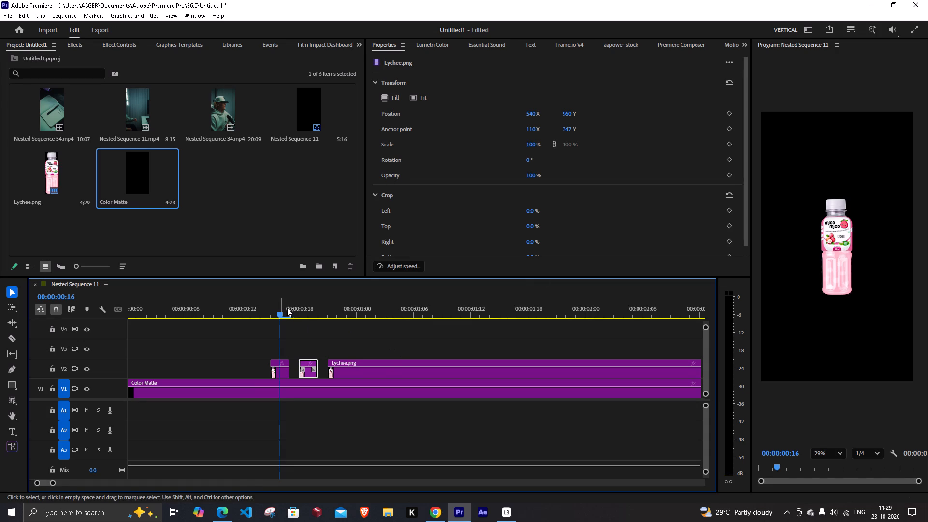
# Apply the saved "fliker preset" to the first and second short Lychee.png pieces on V2 and preview the flicker.
pyautogui.moveTo(287, 307); pyautogui.dragTo(277, 324)
pyautogui.click(279, 374)
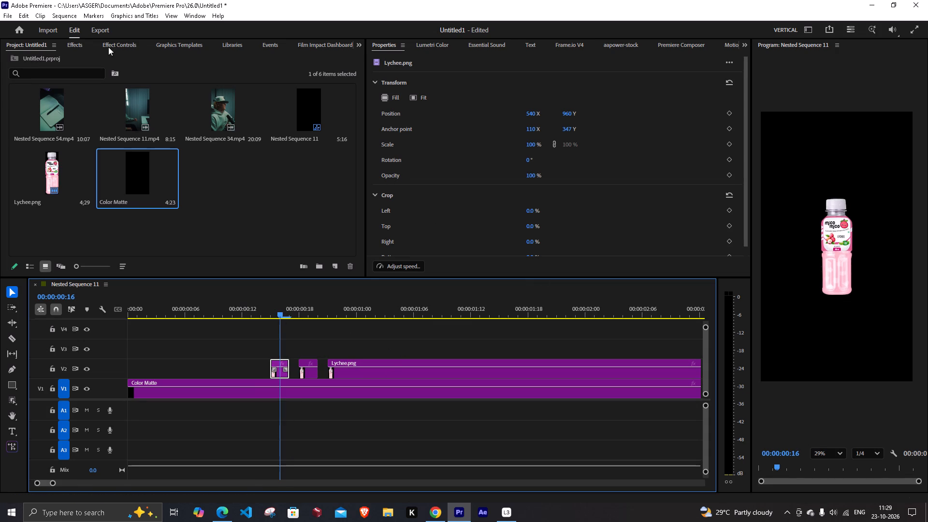
pyautogui.click(74, 41)
pyautogui.moveTo(27, 101); pyautogui.dragTo(228, 224)
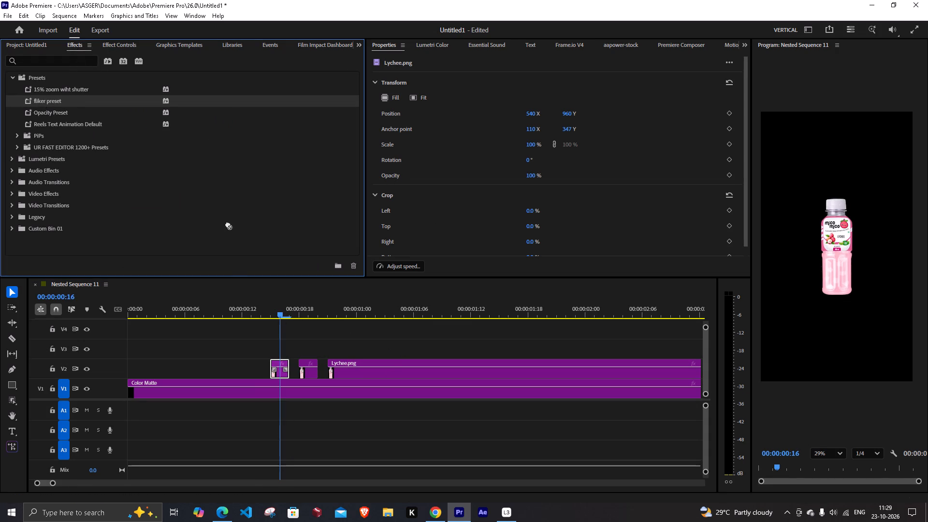
pyautogui.moveTo(228, 224); pyautogui.dragTo(272, 367)
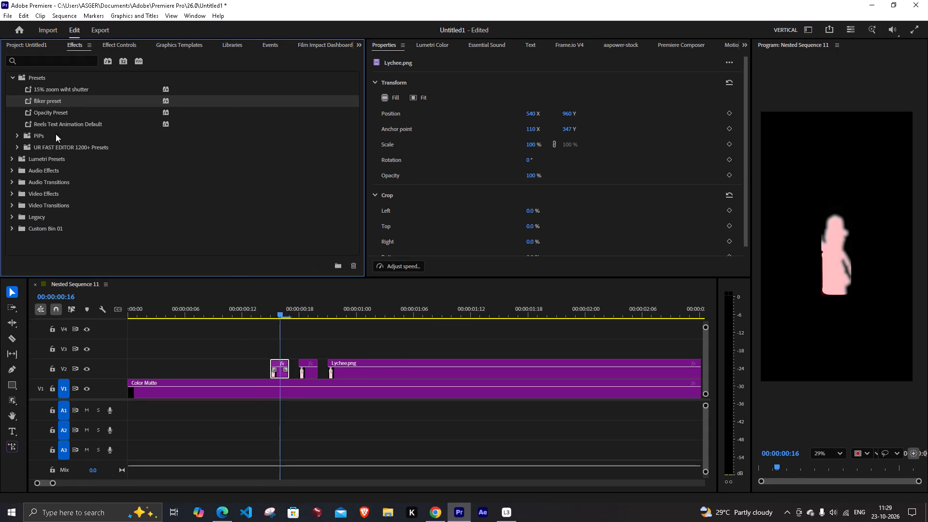
pyautogui.moveTo(27, 98); pyautogui.dragTo(305, 371)
pyautogui.moveTo(284, 309); pyautogui.dragTo(275, 319)
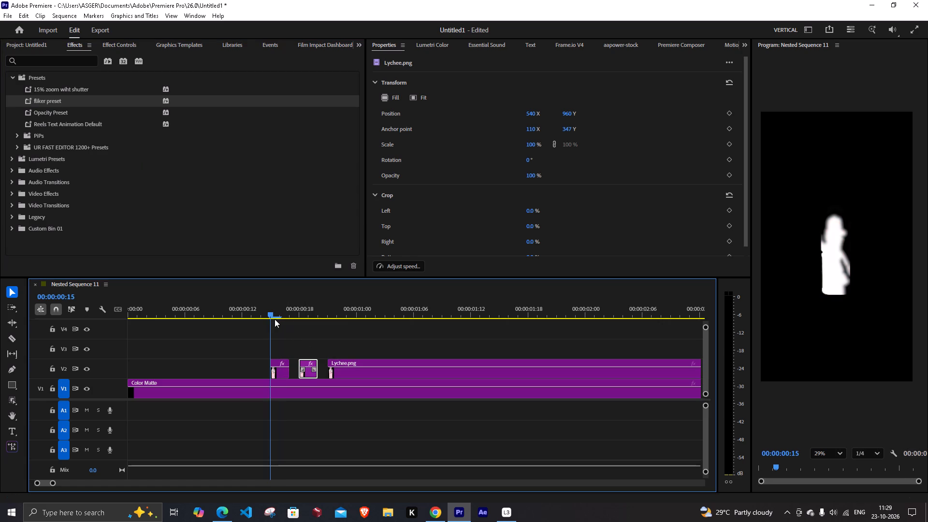
pyautogui.moveTo(275, 319); pyautogui.dragTo(273, 319)
pyautogui.moveTo(266, 307); pyautogui.dragTo(88, 351)
pyautogui.press('space')
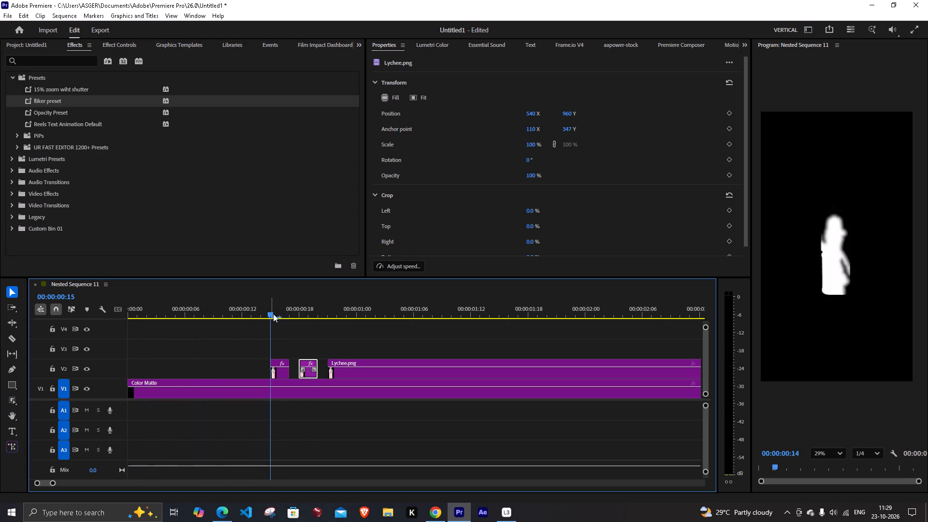
pyautogui.press('space')
pyautogui.moveTo(381, 307); pyautogui.dragTo(280, 350)
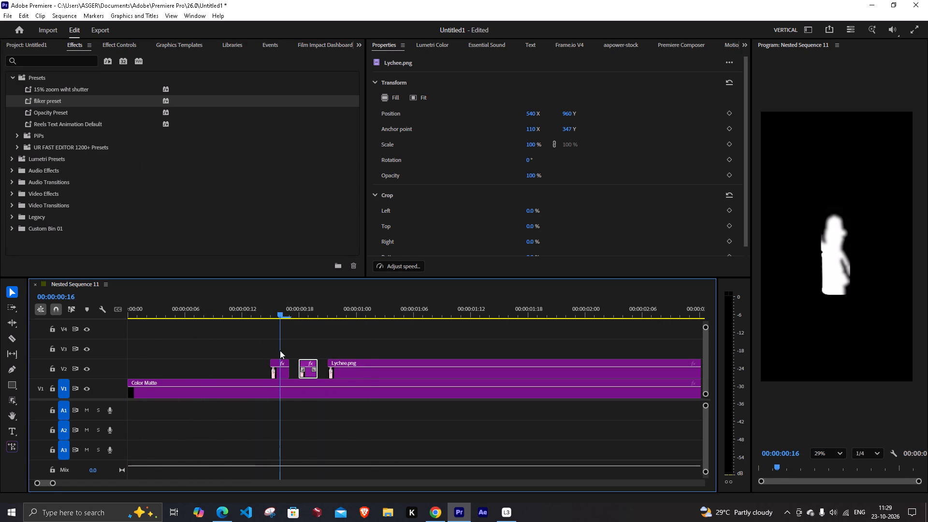
pyautogui.moveTo(280, 350); pyautogui.dragTo(280, 350)
# Move all three Lychee.png pieces together from V2 up to V3.
pyautogui.click(248, 390)
pyautogui.moveTo(245, 344); pyautogui.dragTo(362, 372)
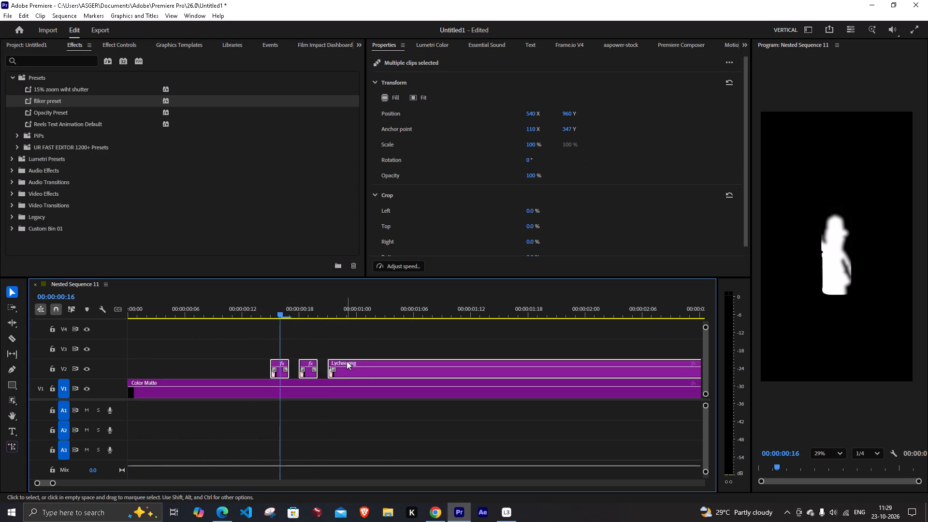
pyautogui.click(346, 361)
pyautogui.click(200, 330)
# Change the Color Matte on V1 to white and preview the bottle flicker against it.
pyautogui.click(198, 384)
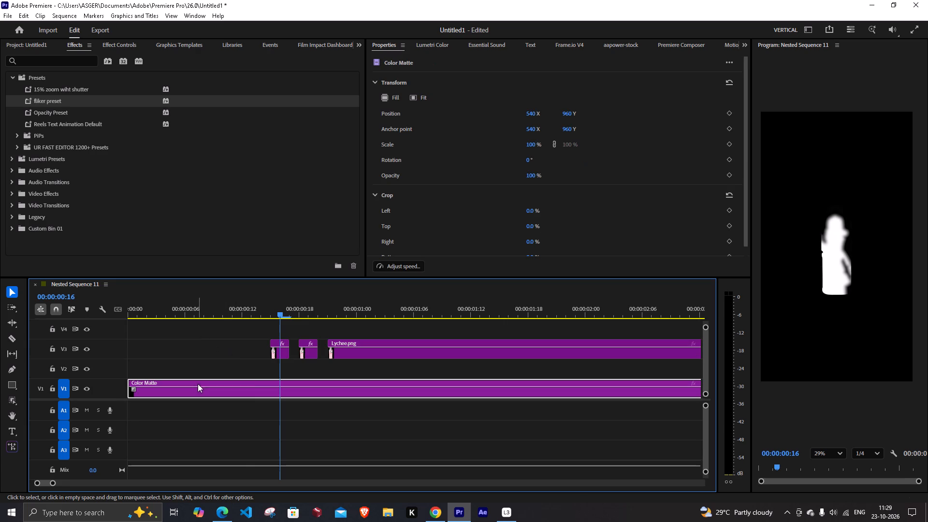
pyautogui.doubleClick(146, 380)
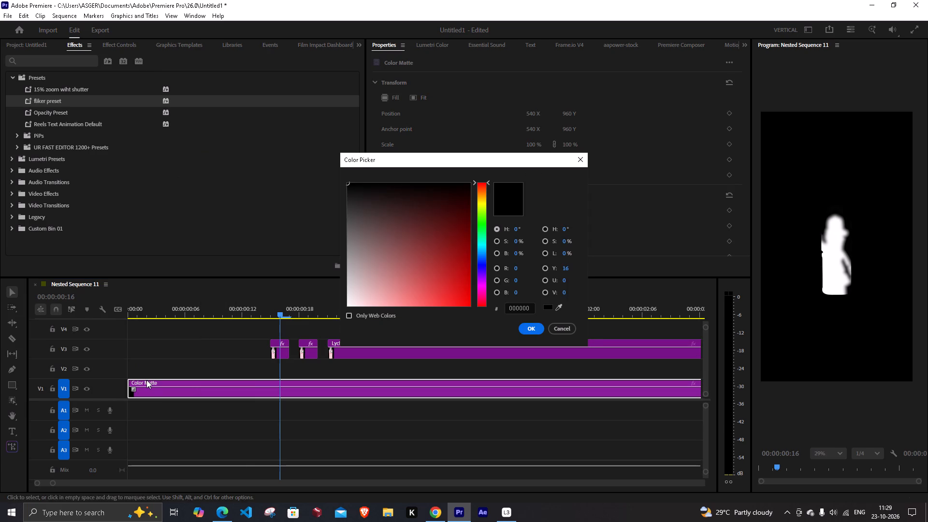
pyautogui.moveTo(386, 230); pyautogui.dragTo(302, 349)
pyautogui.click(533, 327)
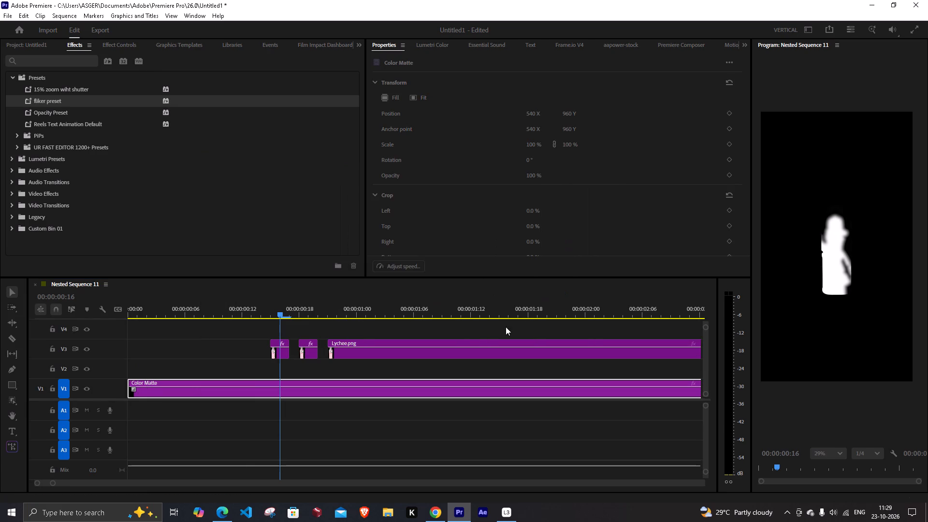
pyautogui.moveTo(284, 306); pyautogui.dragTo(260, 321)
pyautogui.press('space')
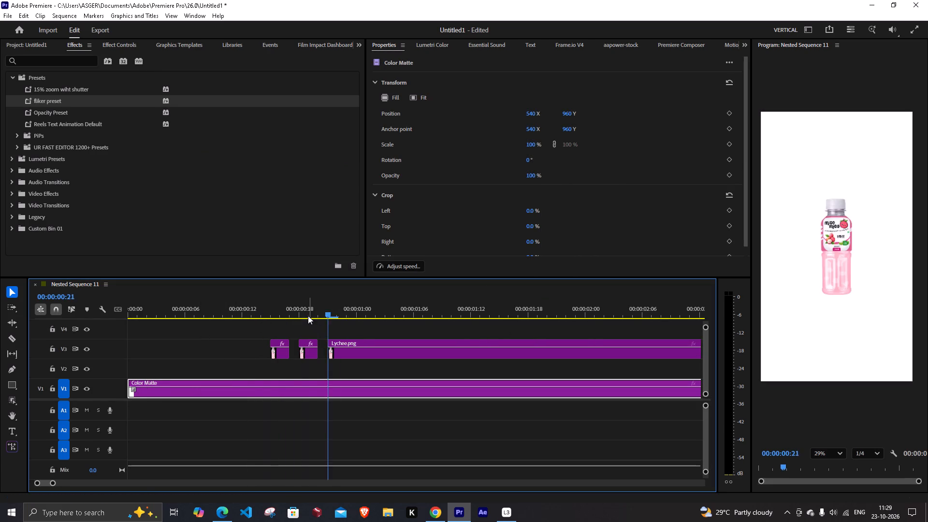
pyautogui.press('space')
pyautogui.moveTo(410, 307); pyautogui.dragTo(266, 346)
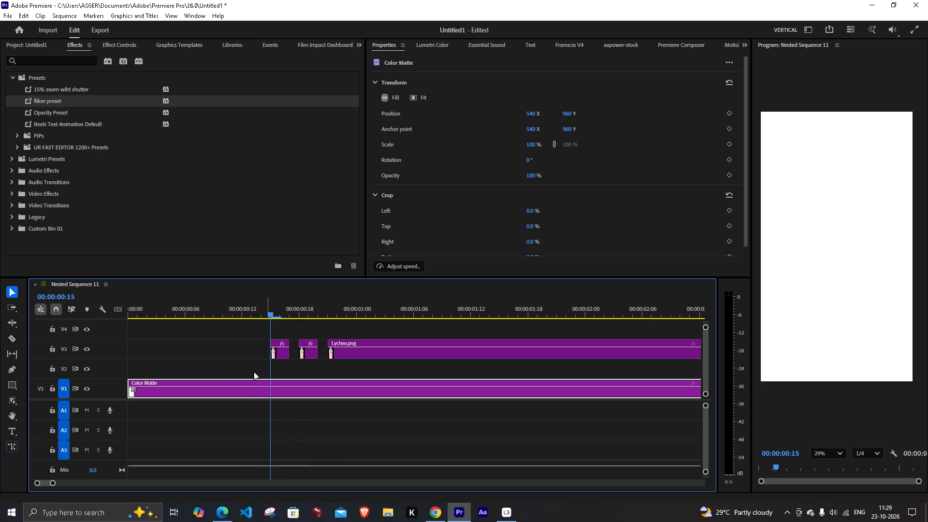
# Recolour the Color Matte on V1 to a dark red and preview the bottle reveal over it.
pyautogui.doubleClick(234, 386)
pyautogui.moveTo(452, 246); pyautogui.dragTo(448, 232)
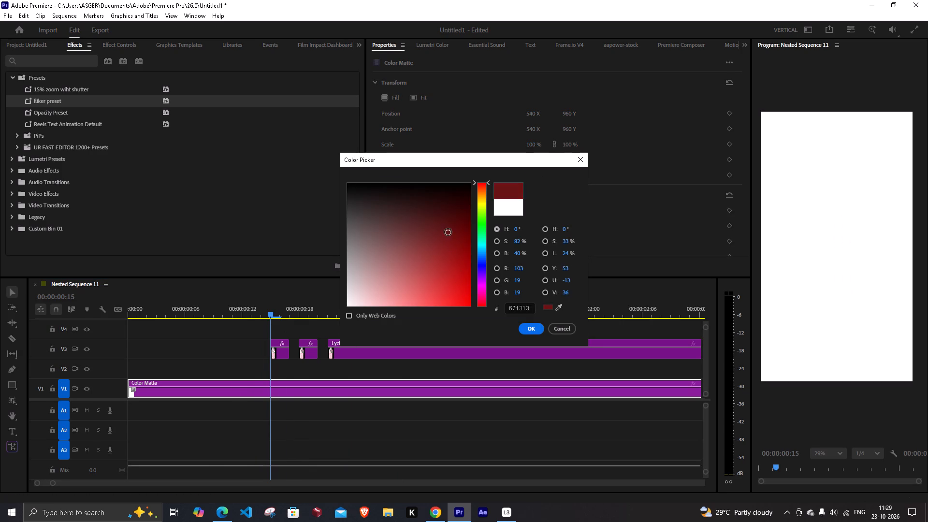
pyautogui.moveTo(448, 232); pyautogui.dragTo(446, 217)
pyautogui.click(530, 327)
pyautogui.moveTo(261, 306); pyautogui.dragTo(45, 367)
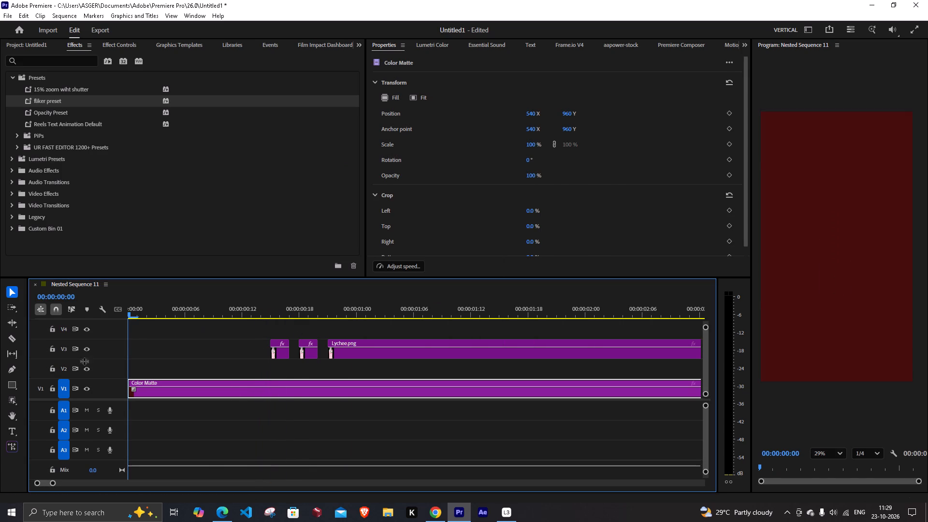
pyautogui.press('space')
pyautogui.press('space')
pyautogui.moveTo(370, 313); pyautogui.dragTo(296, 333)
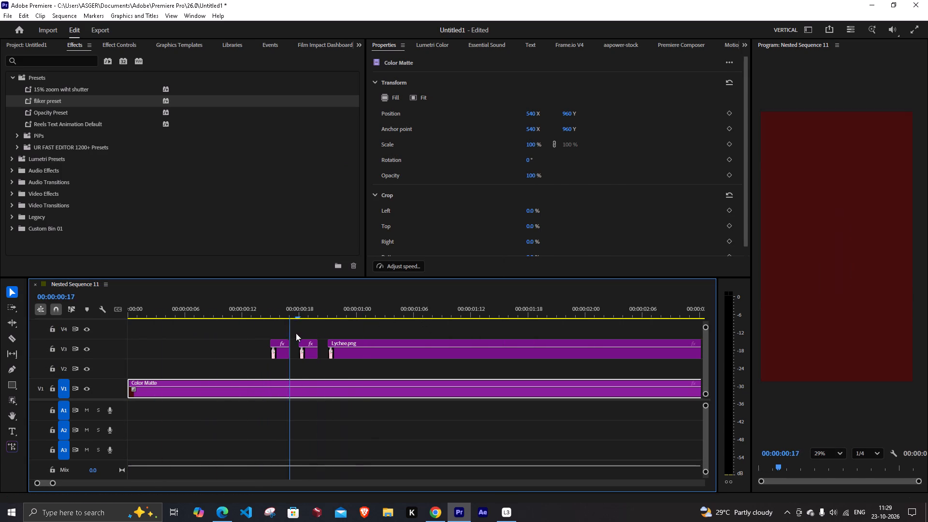
pyautogui.moveTo(296, 333); pyautogui.dragTo(261, 341)
pyautogui.press('space')
pyautogui.press('space')
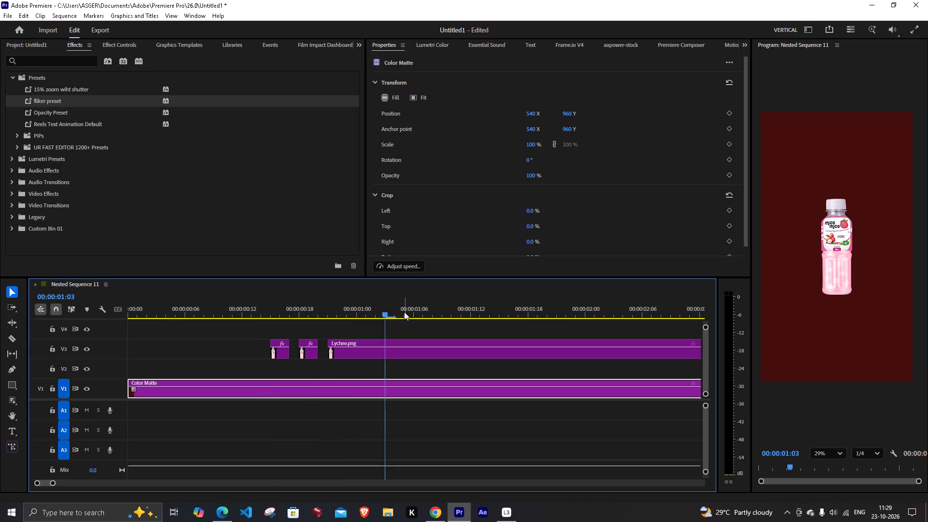
# Delete Object Mask (01) - Smooth from the opacity of both short Lychee.png pieces on V3 and preview the reveal.
pyautogui.moveTo(391, 312); pyautogui.dragTo(276, 351)
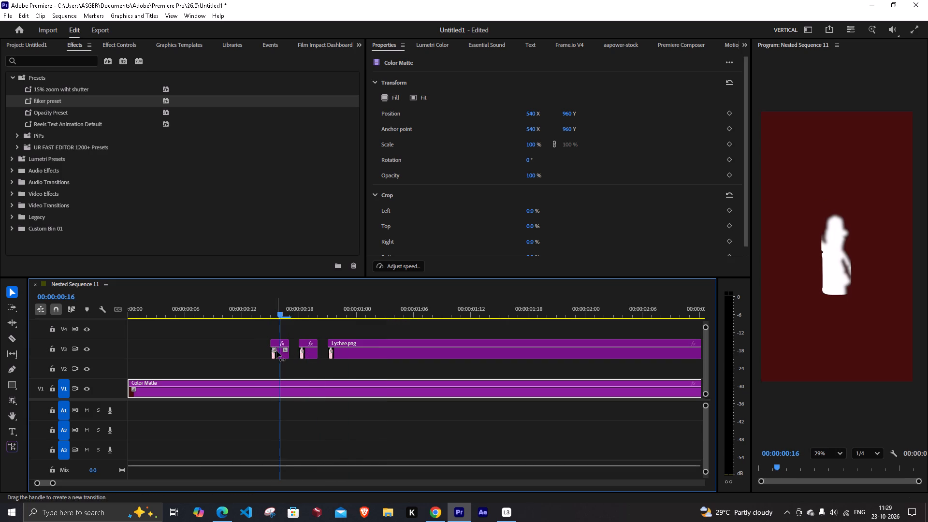
pyautogui.click(276, 350)
pyautogui.click(280, 347)
pyautogui.scroll(-5, 53, 180)
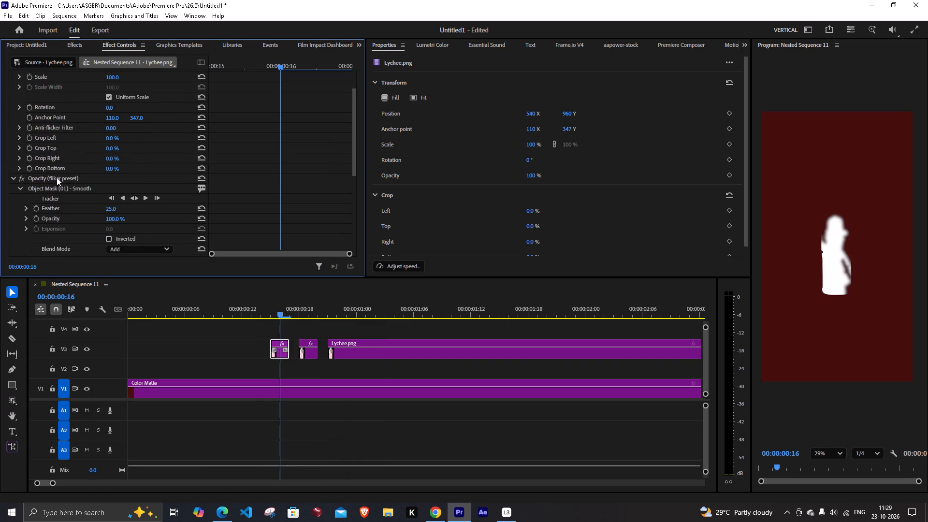
pyautogui.click(57, 177)
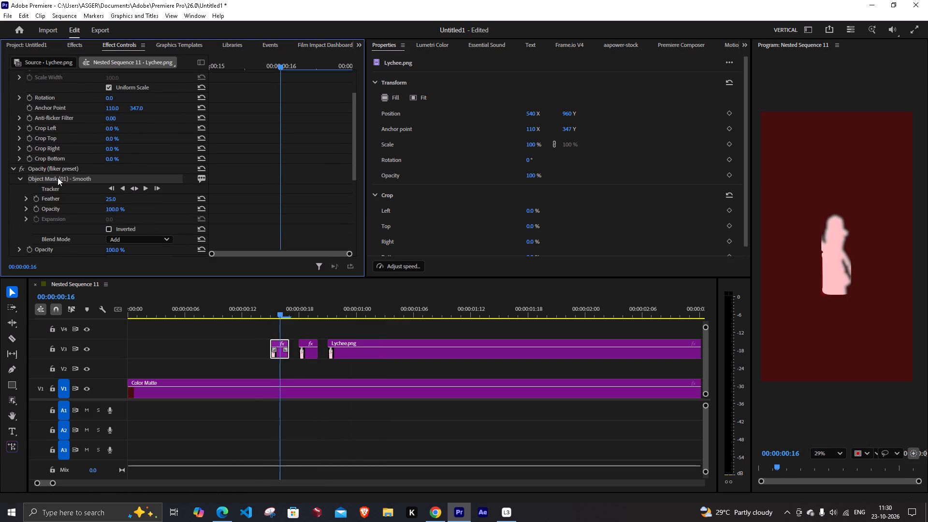
pyautogui.click(43, 179)
pyautogui.press('BackSpace')
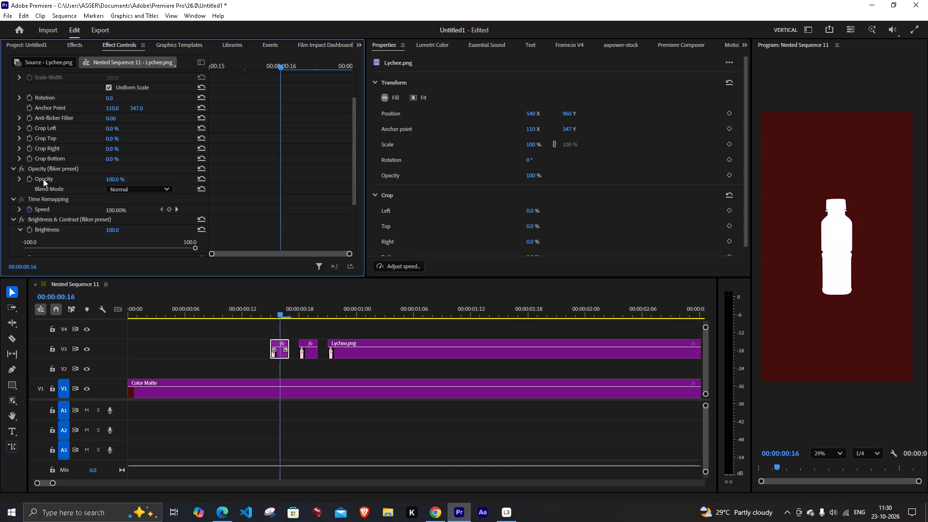
pyautogui.click(309, 347)
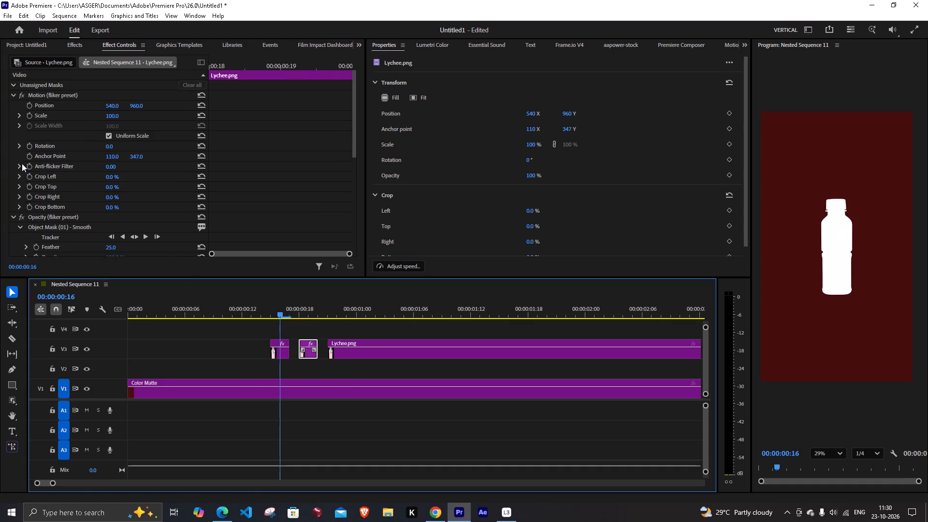
pyautogui.scroll(-5, 55, 177)
pyautogui.click(46, 179)
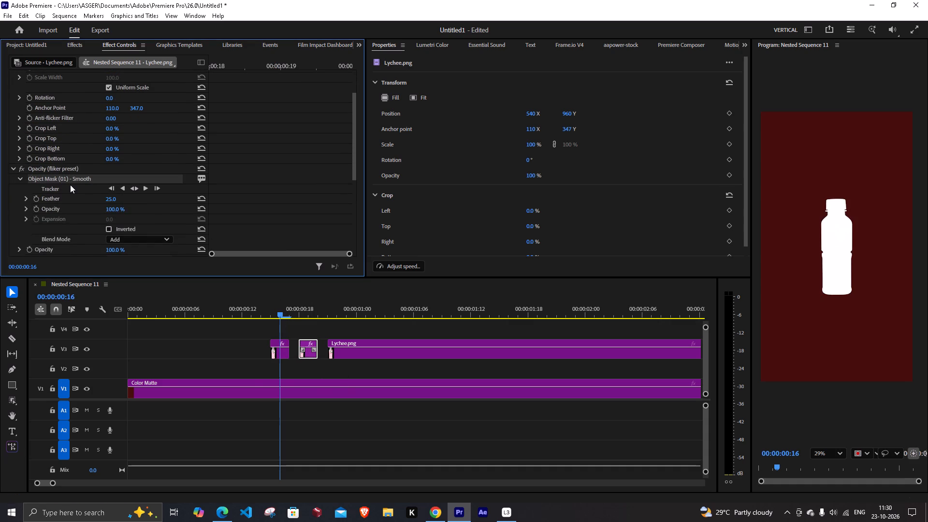
pyautogui.press('BackSpace')
pyautogui.moveTo(275, 304); pyautogui.dragTo(258, 317)
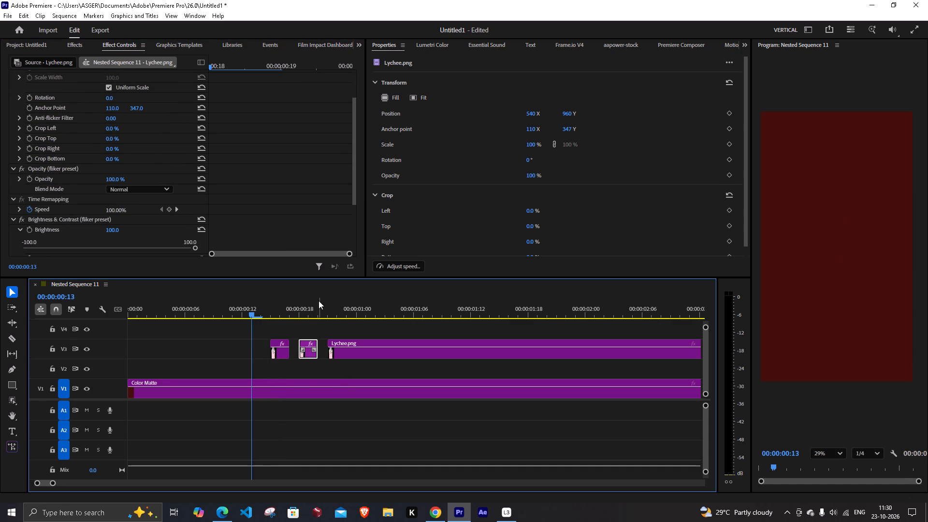
pyautogui.press('space')
pyautogui.press('space')
# Search the effects for "wonder", apply Wonder Glow to both short Lychee.png pieces on V3, and preview the glowing flicker.
pyautogui.moveTo(470, 304); pyautogui.dragTo(277, 345)
pyautogui.click(277, 345)
pyautogui.click(73, 48)
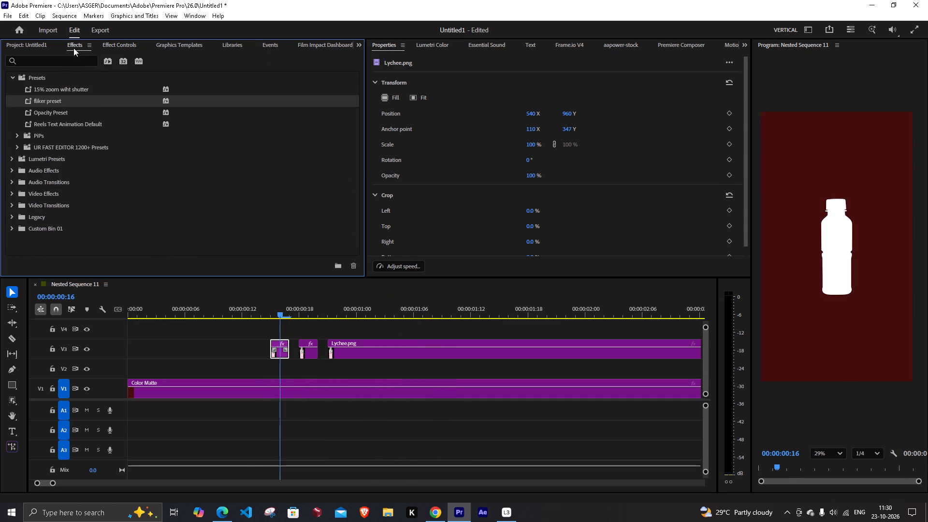
pyautogui.click(85, 65)
pyautogui.click(65, 64)
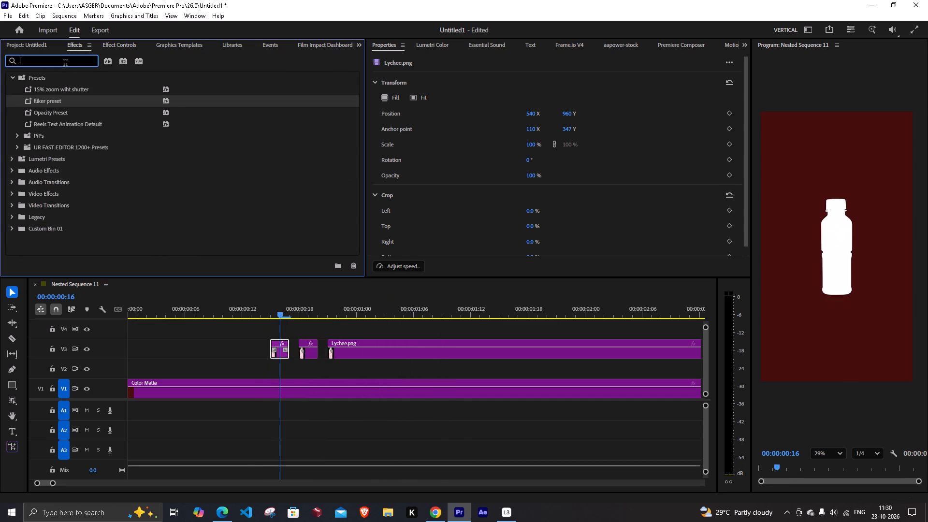
pyautogui.write('wonder')
pyautogui.moveTo(34, 147); pyautogui.dragTo(299, 304)
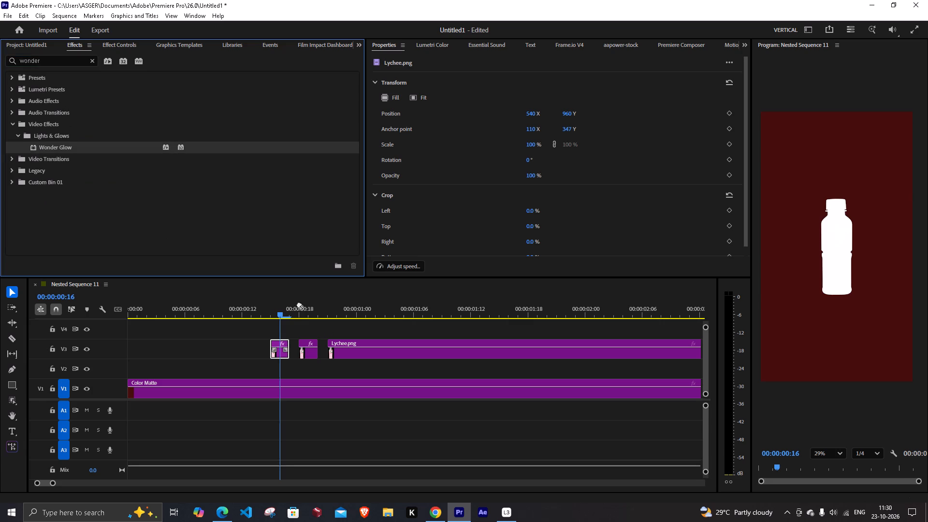
pyautogui.moveTo(299, 304); pyautogui.dragTo(272, 344)
pyautogui.moveTo(33, 150); pyautogui.dragTo(381, 325)
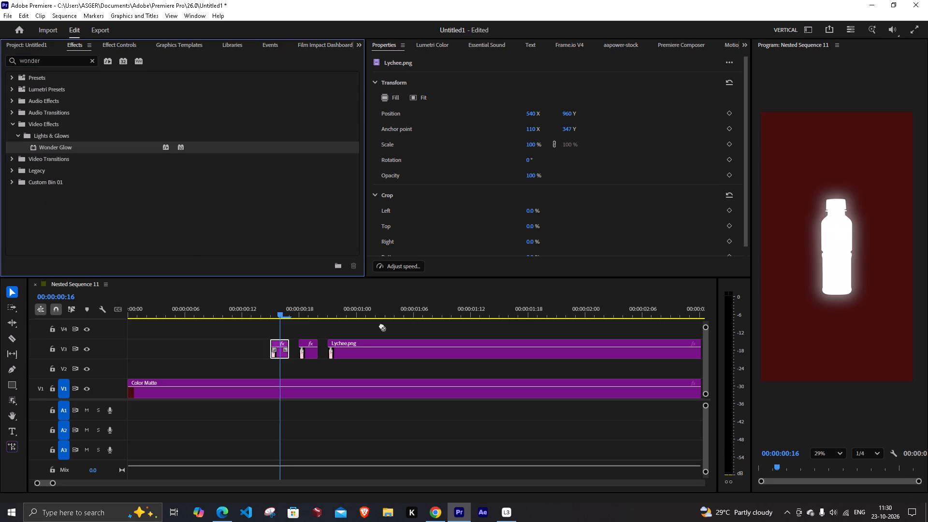
pyautogui.moveTo(381, 325); pyautogui.dragTo(306, 350)
pyautogui.moveTo(284, 310); pyautogui.dragTo(257, 320)
pyautogui.press('space')
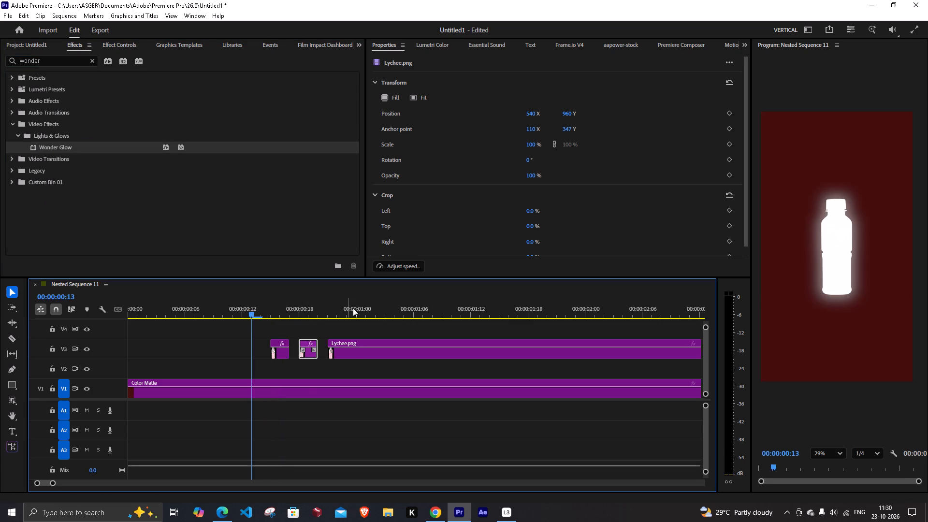
pyautogui.press('space')
# Trim the ends of both short Lychee.png pieces on V3 so each lasts one frame.
pyautogui.moveTo(480, 307); pyautogui.dragTo(125, 360)
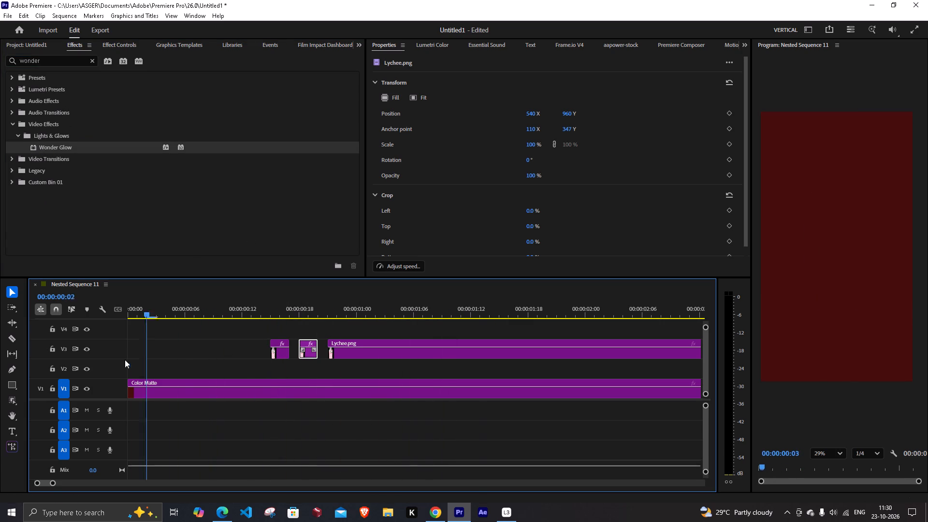
pyautogui.moveTo(125, 360); pyautogui.dragTo(270, 371)
pyautogui.click(283, 353)
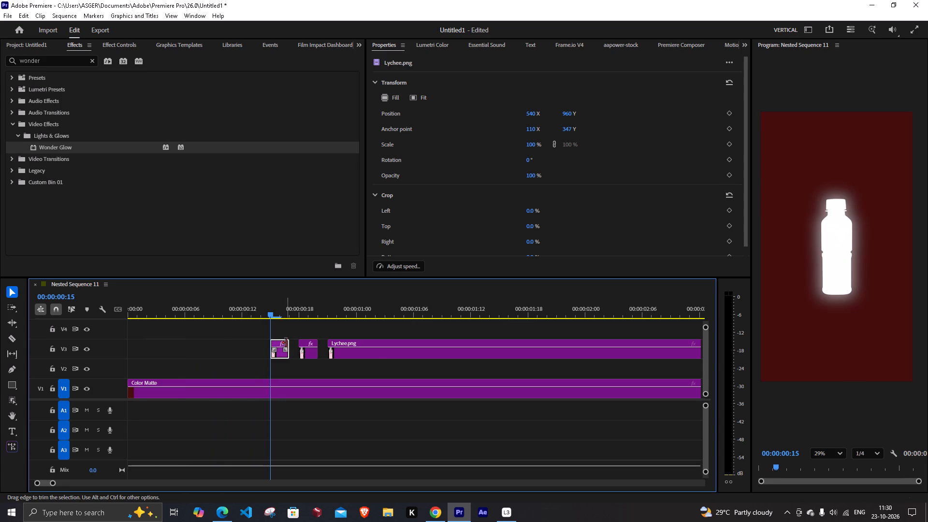
pyautogui.moveTo(287, 341); pyautogui.dragTo(282, 342)
pyautogui.click(305, 345)
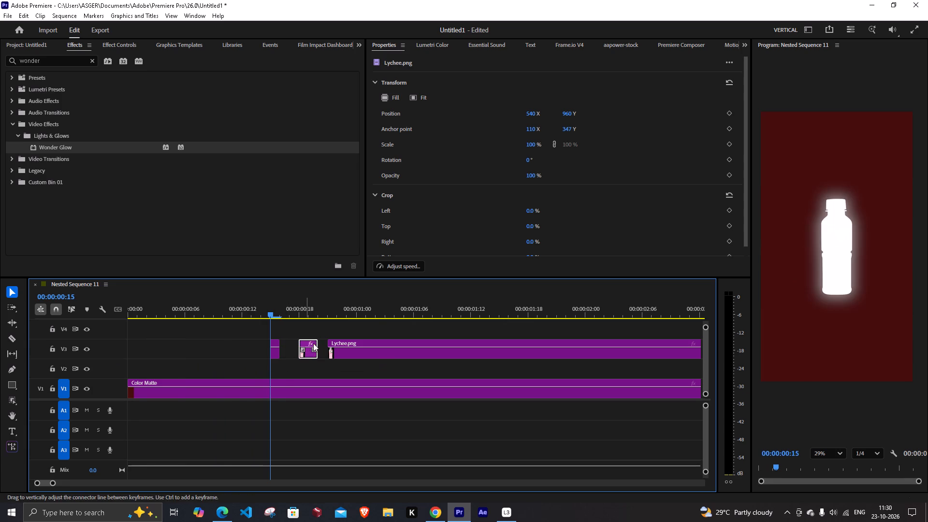
pyautogui.moveTo(314, 343); pyautogui.dragTo(308, 343)
# Move the second short Lychee.png piece on V3 one frame earlier, leaving a one-frame gap, and preview the flicker.
pyautogui.moveTo(304, 342); pyautogui.dragTo(287, 343)
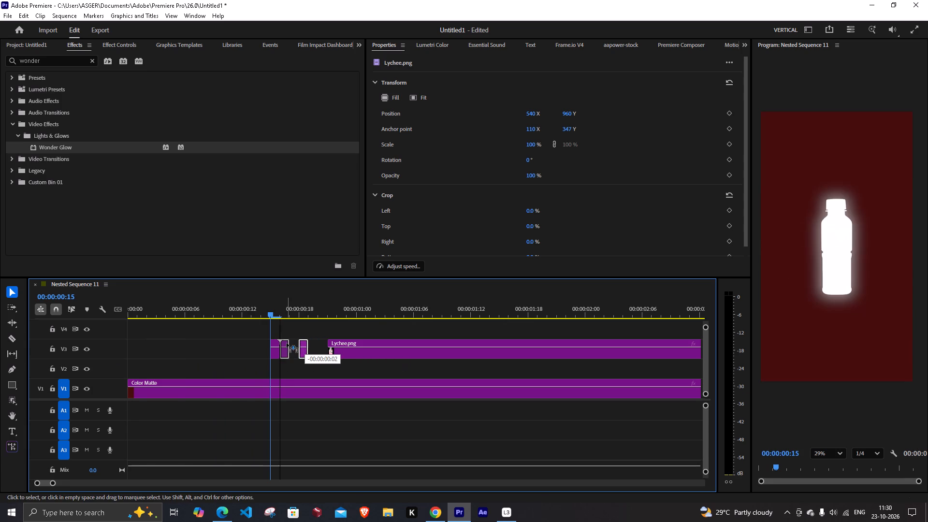
pyautogui.moveTo(287, 343); pyautogui.dragTo(292, 346)
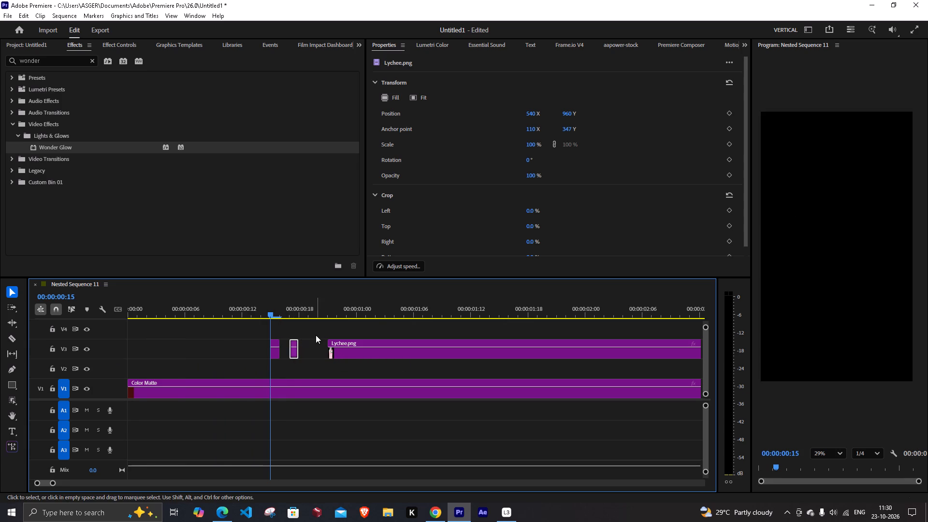
pyautogui.click(315, 334)
pyautogui.press('space')
pyautogui.press('space')
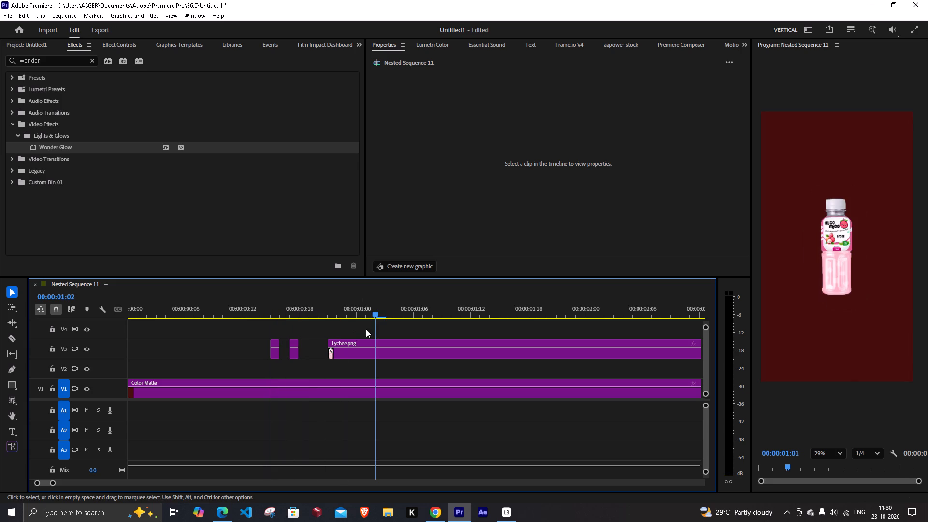
# Move the long Lychee.png clip on V3 two frames earlier to start at 00:00:00:19 and preview the tightened flicker.
pyautogui.moveTo(375, 315); pyautogui.dragTo(310, 336)
pyautogui.moveTo(347, 344); pyautogui.dragTo(324, 344)
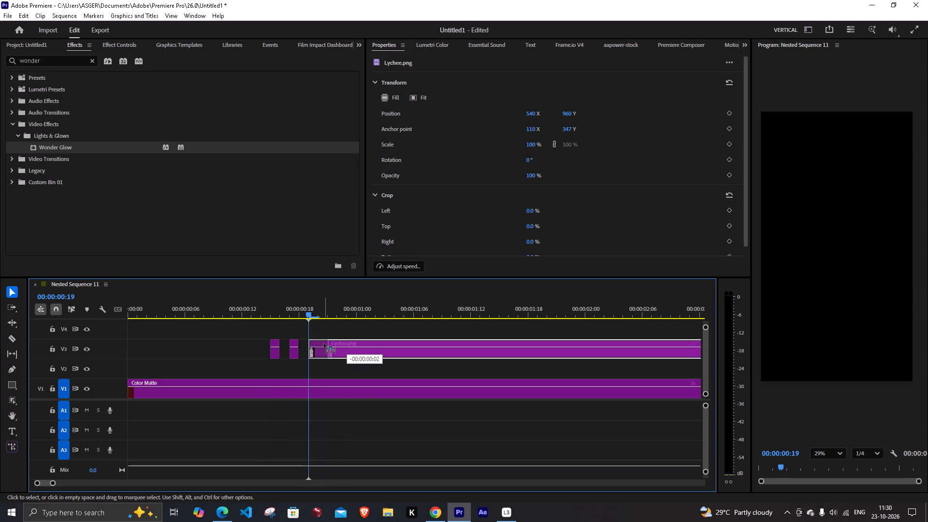
pyautogui.moveTo(324, 344); pyautogui.dragTo(323, 344)
pyautogui.moveTo(285, 305); pyautogui.dragTo(78, 345)
pyautogui.press('space')
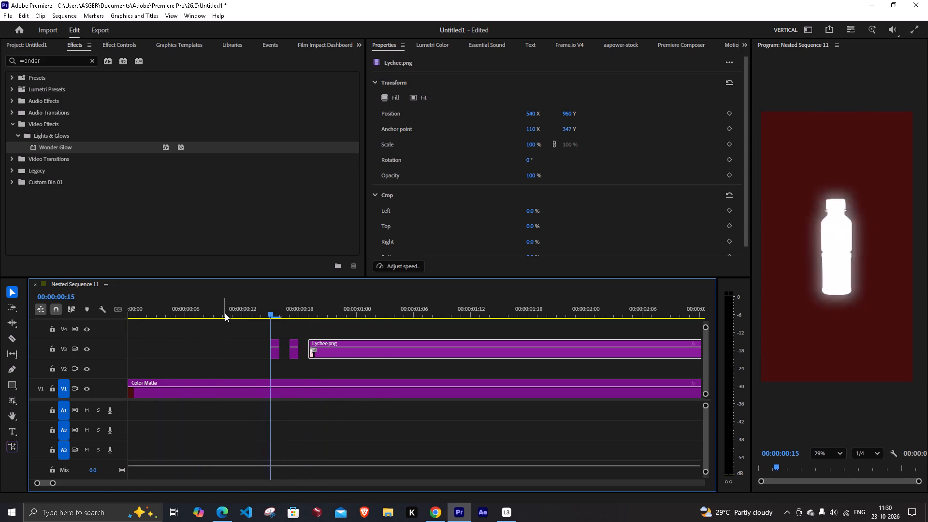
pyautogui.press('space')
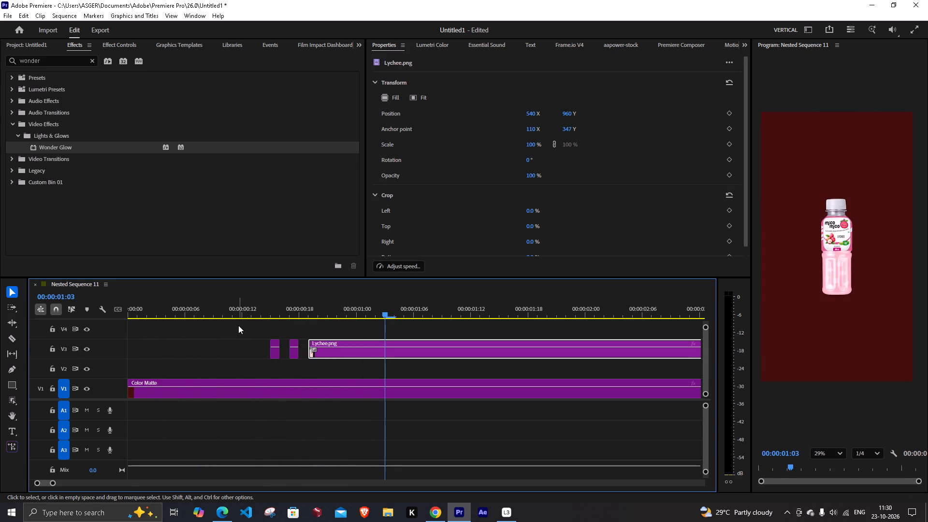
pyautogui.moveTo(381, 321); pyautogui.dragTo(240, 327)
pyautogui.moveTo(389, 308); pyautogui.dragTo(249, 329)
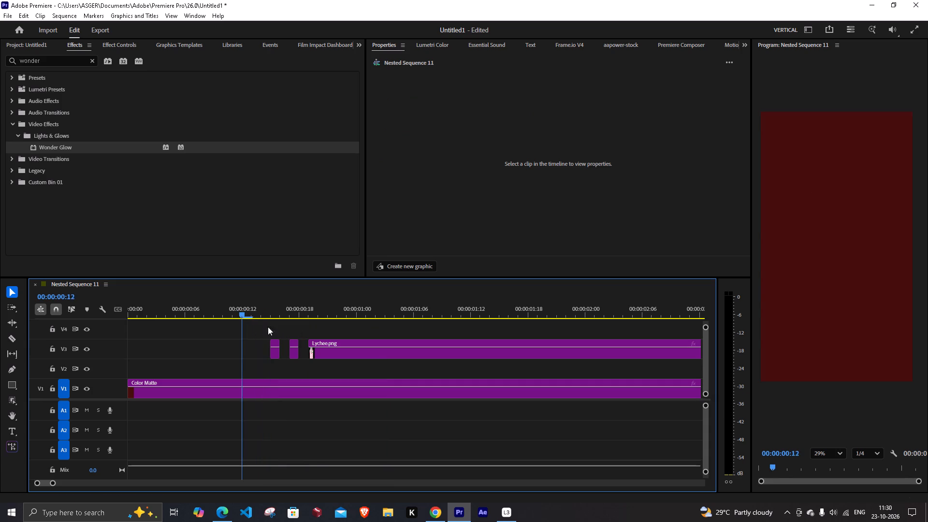
pyautogui.press('space')
pyautogui.press('space')
pyautogui.moveTo(532, 313); pyautogui.dragTo(324, 314)
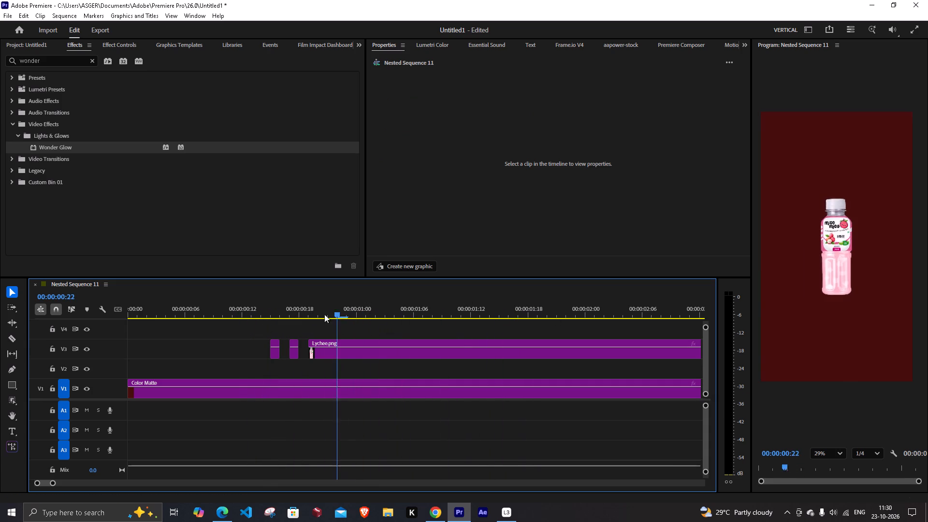
pyautogui.moveTo(324, 314); pyautogui.dragTo(247, 317)
pyautogui.click(258, 319)
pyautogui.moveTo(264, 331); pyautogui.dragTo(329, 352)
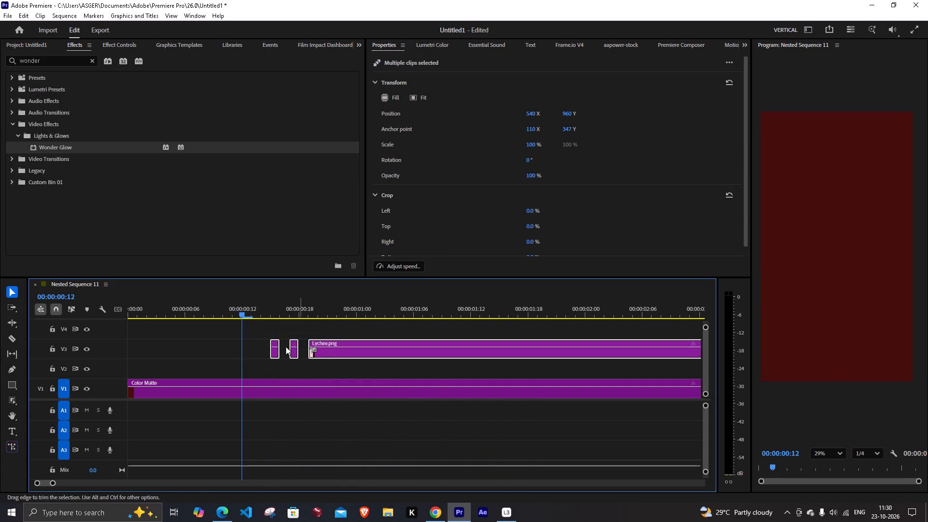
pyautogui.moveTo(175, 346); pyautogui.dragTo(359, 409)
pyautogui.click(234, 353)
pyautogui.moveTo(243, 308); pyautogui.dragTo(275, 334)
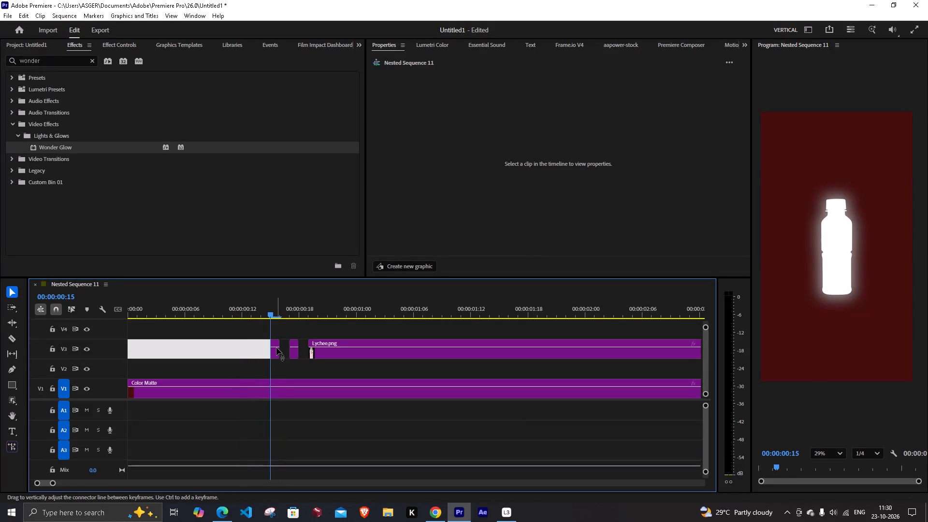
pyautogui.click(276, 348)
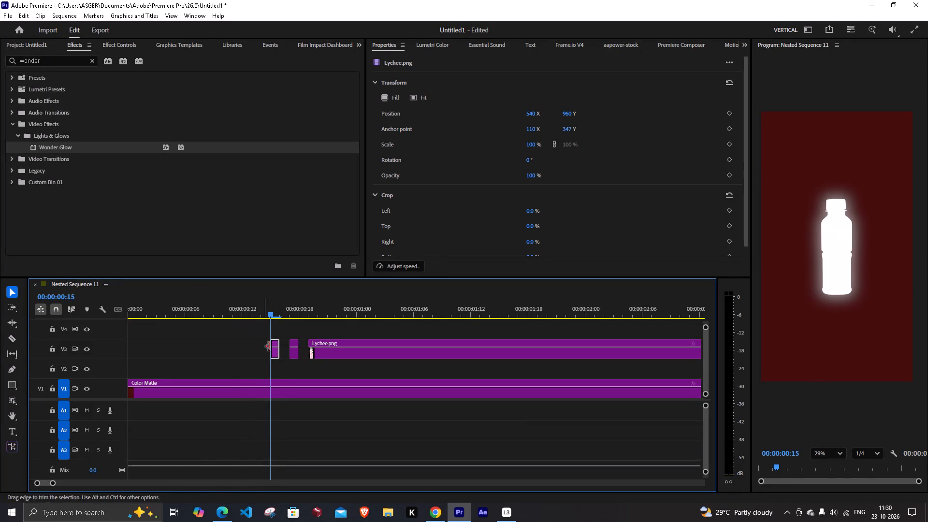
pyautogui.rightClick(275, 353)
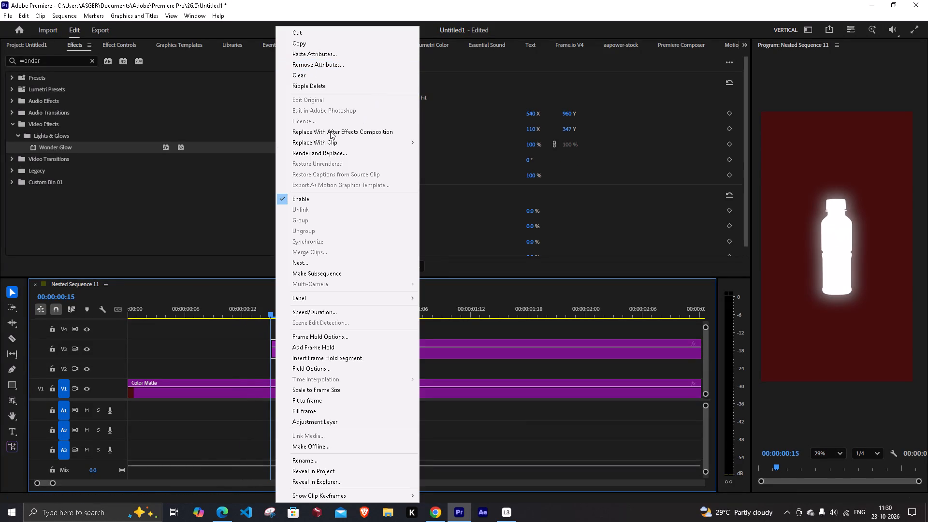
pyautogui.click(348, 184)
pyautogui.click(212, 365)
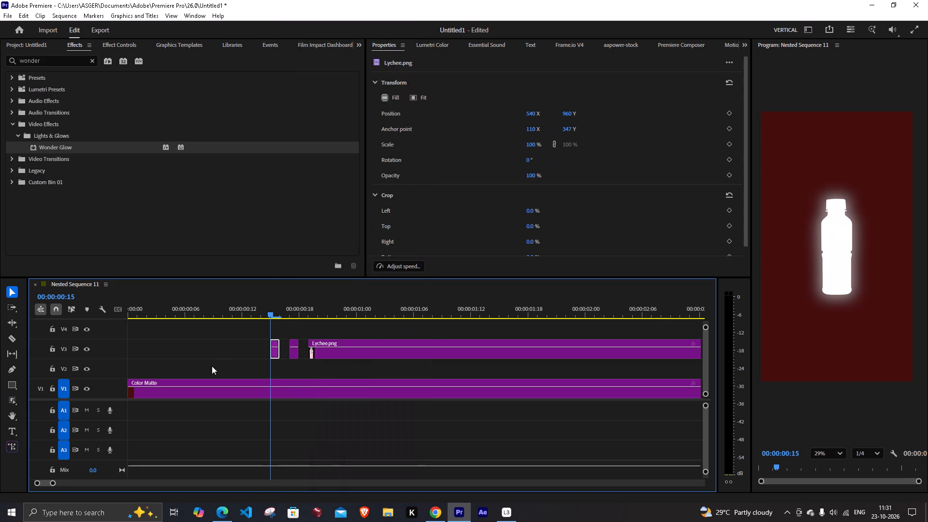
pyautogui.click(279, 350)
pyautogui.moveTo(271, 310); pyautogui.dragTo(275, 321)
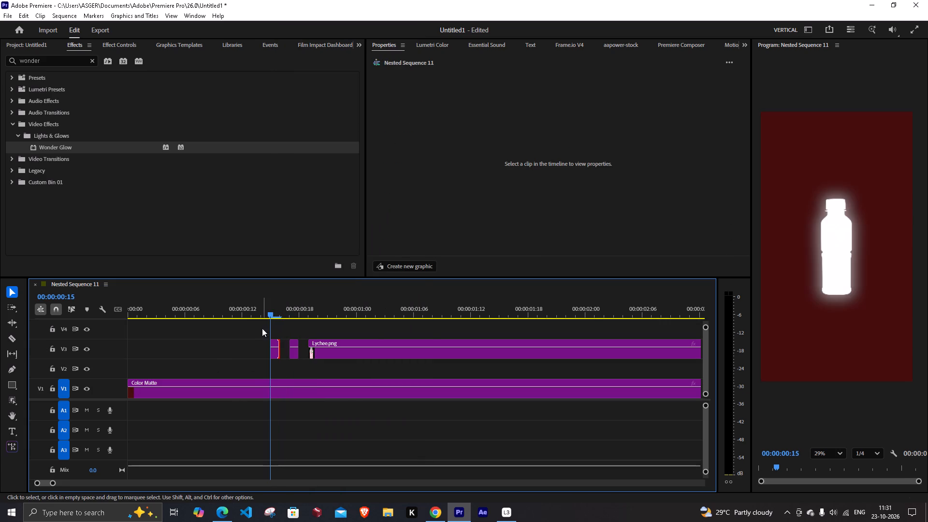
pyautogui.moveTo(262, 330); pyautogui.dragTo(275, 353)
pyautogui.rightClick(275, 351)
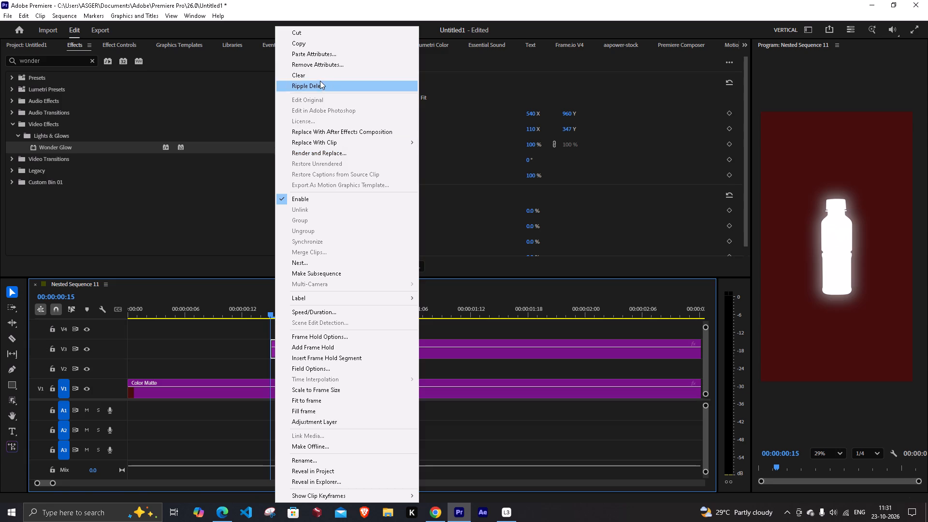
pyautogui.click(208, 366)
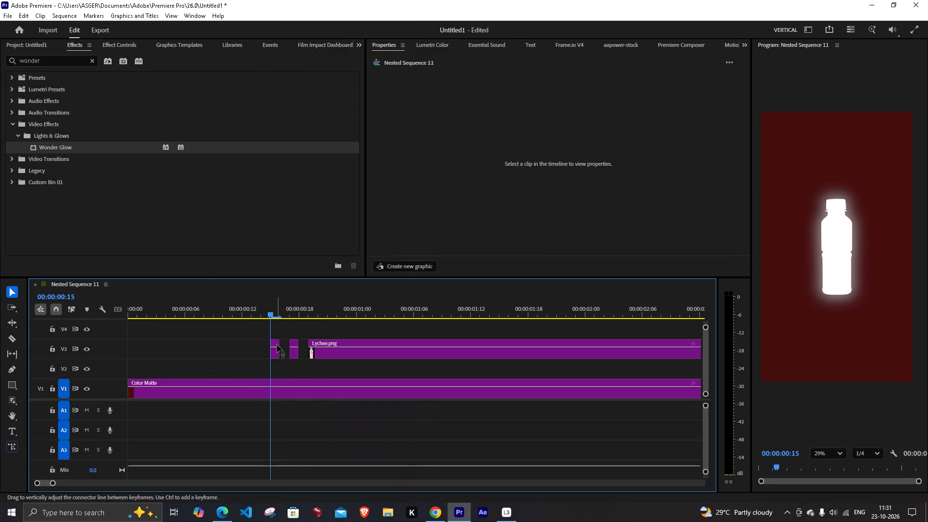
# Save the first short Lychee.png piece's Motion, Opacity, Brightness & Contrast and Wonder Glow settings as a preset named Brightness & Contrast fliker Preset.
pyautogui.click(277, 344)
pyautogui.click(114, 43)
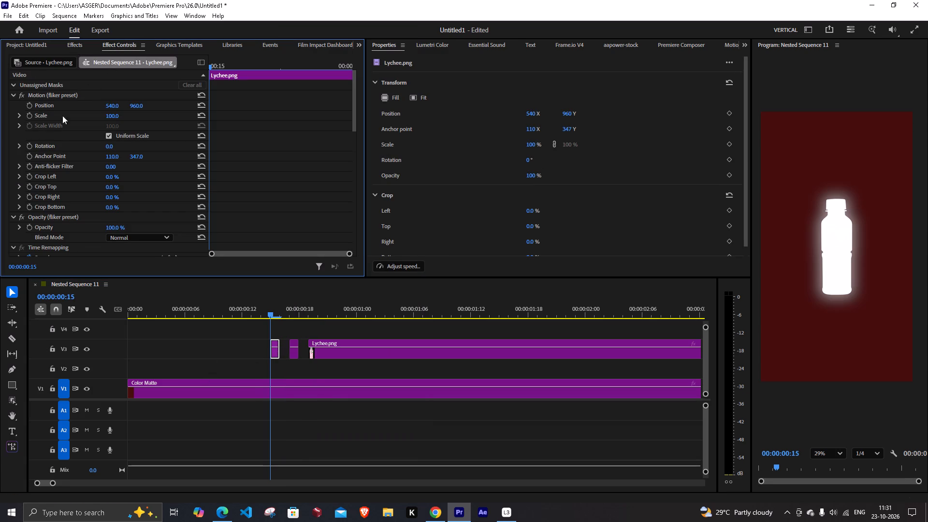
pyautogui.click(37, 94)
pyautogui.scroll(-3, 37, 102)
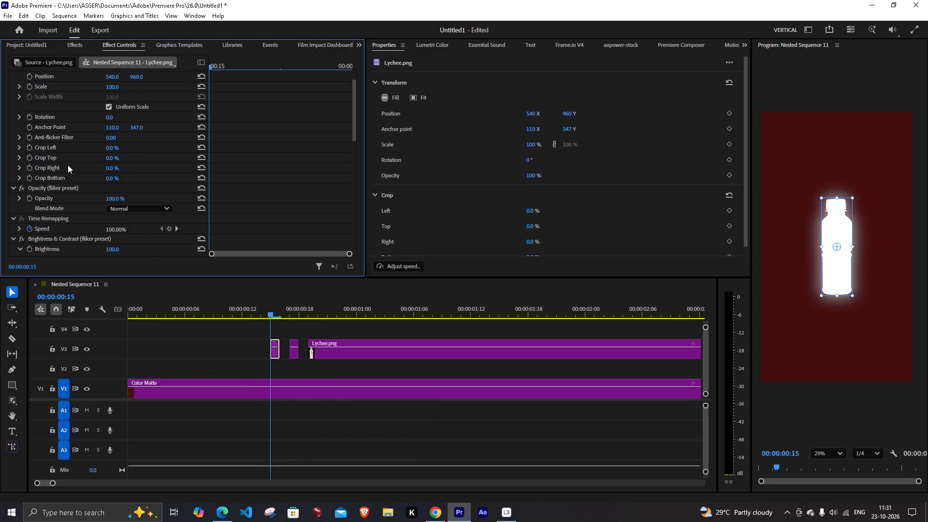
pyautogui.click(47, 188)
pyautogui.scroll(-4, 47, 188)
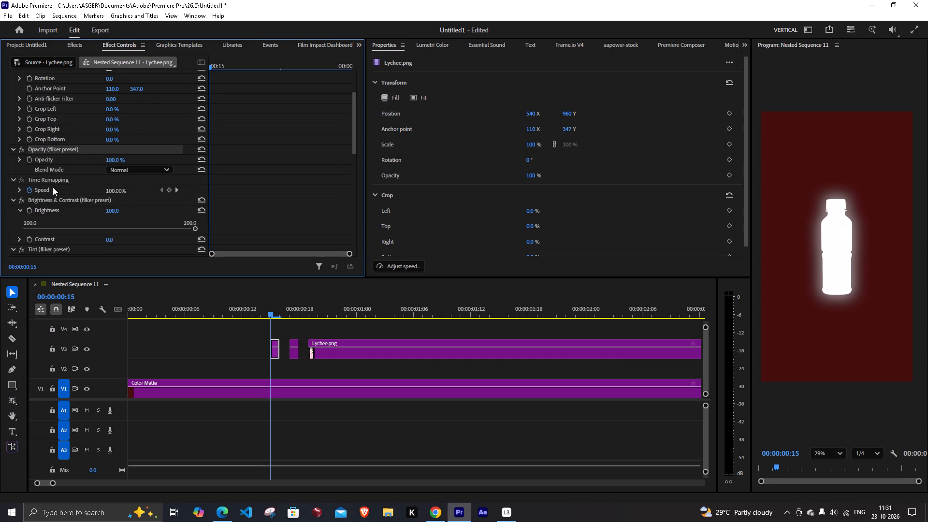
pyautogui.scroll(9, 53, 187)
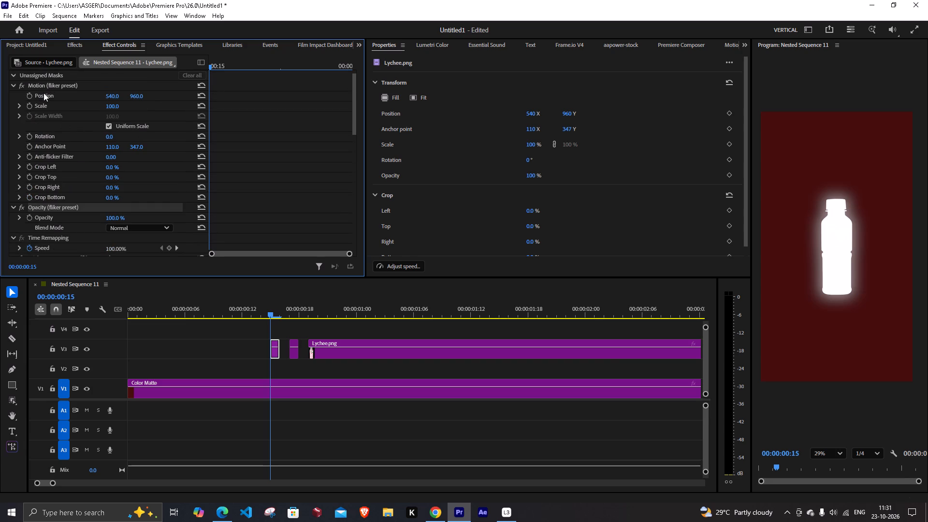
pyautogui.click(43, 93)
pyautogui.scroll(-3, 58, 136)
pyautogui.click(43, 188)
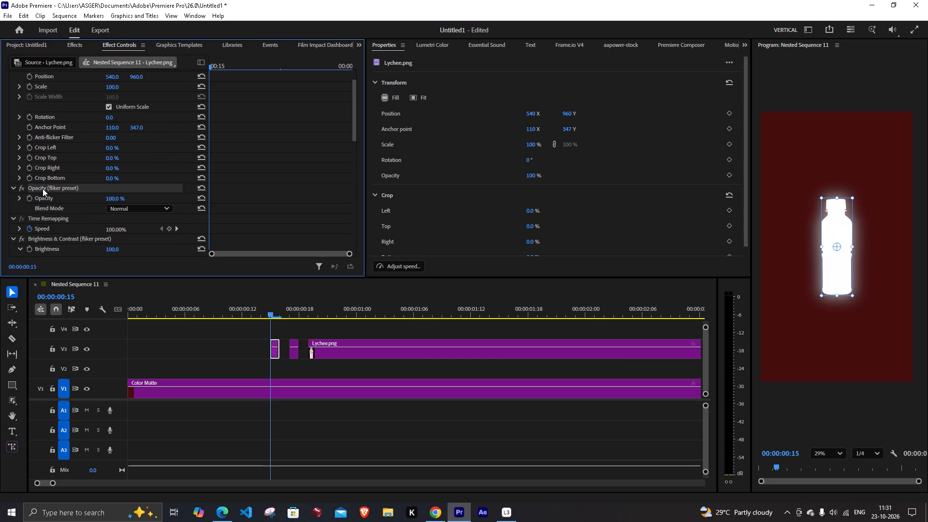
pyautogui.scroll(-8, 67, 185)
pyautogui.keyDown('ctrl'); pyautogui.click(41, 160); pyautogui.keyUp('ctrl')
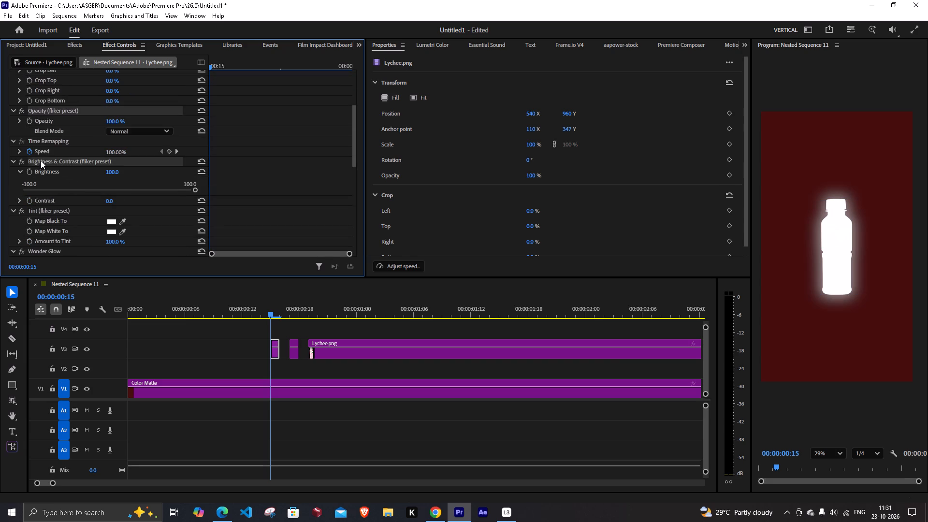
pyautogui.scroll(-14, 63, 159)
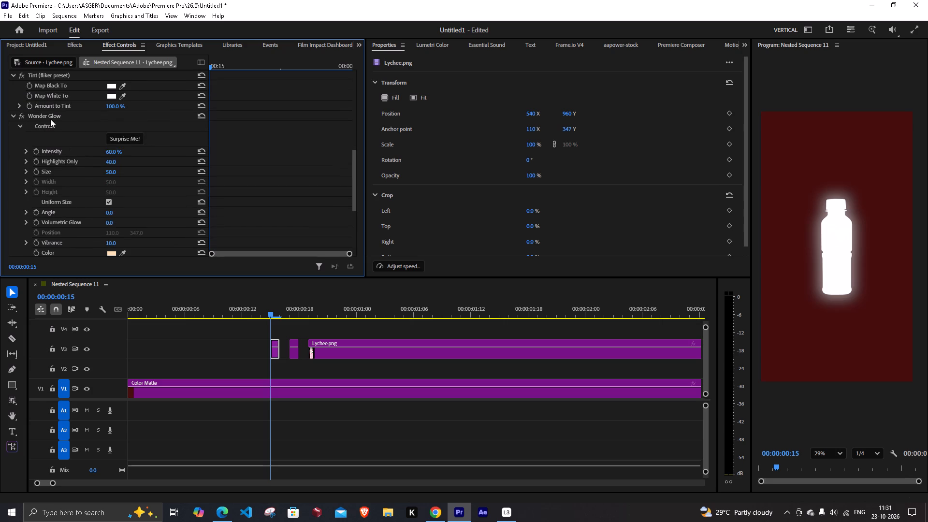
pyautogui.keyDown('ctrl'); pyautogui.click(48, 116); pyautogui.keyUp('ctrl')
pyautogui.scroll(-11, 64, 127)
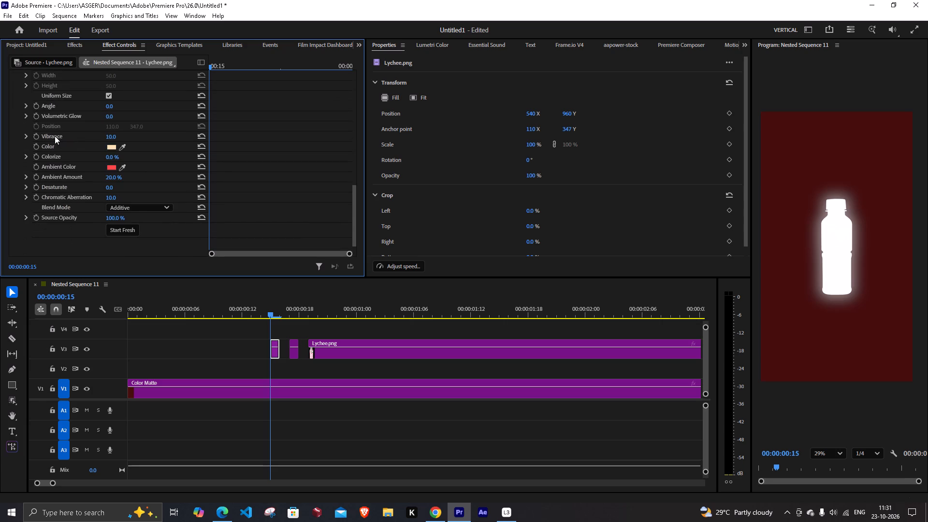
pyautogui.scroll(9, 58, 134)
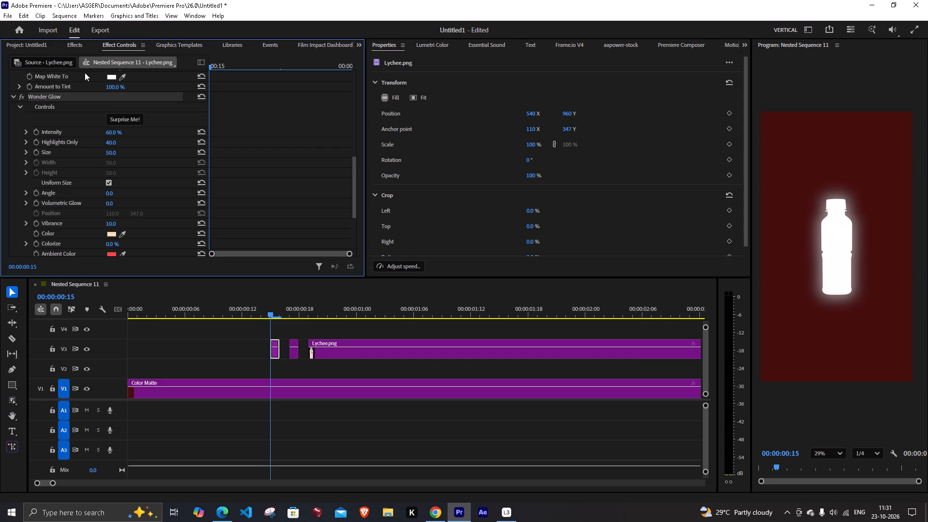
pyautogui.rightClick(54, 97)
pyautogui.click(85, 118)
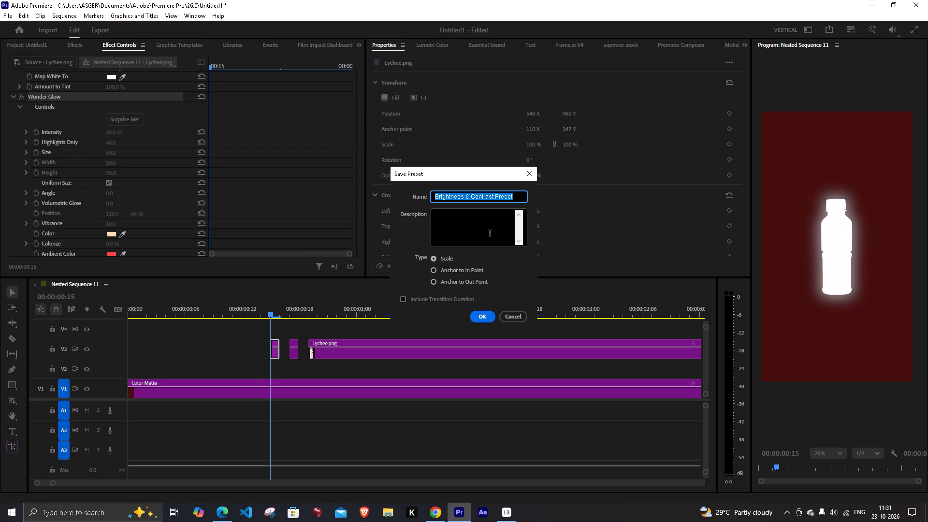
pyautogui.click(518, 196)
pyautogui.click(495, 196)
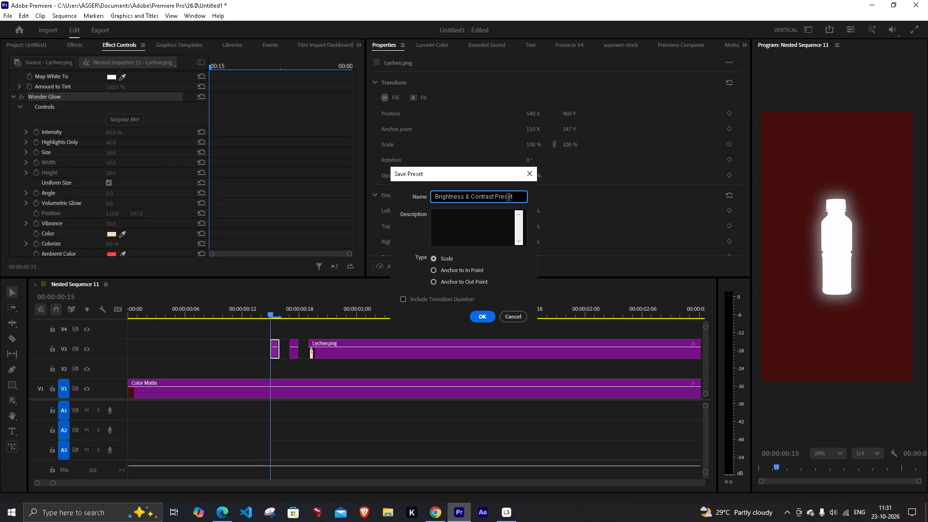
pyautogui.press('space')
pyautogui.write('fliker')
pyautogui.press('space')
pyautogui.click(483, 317)
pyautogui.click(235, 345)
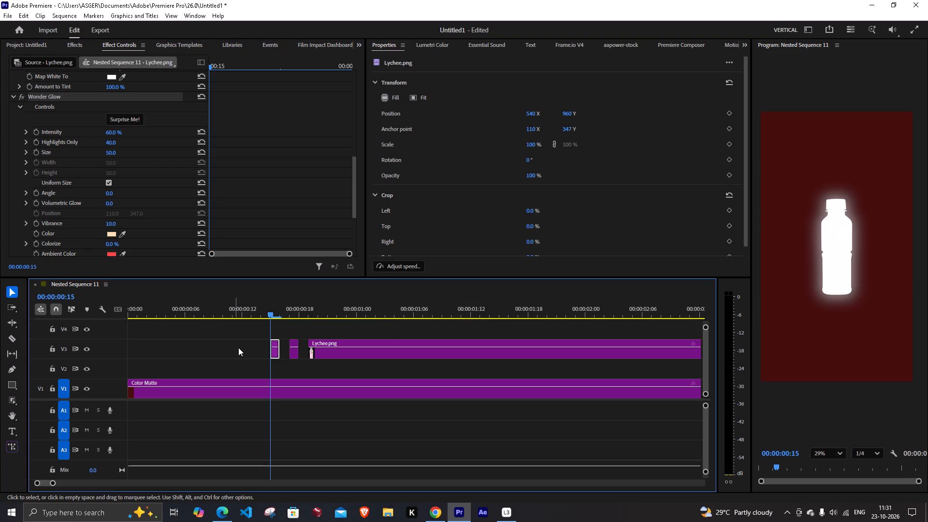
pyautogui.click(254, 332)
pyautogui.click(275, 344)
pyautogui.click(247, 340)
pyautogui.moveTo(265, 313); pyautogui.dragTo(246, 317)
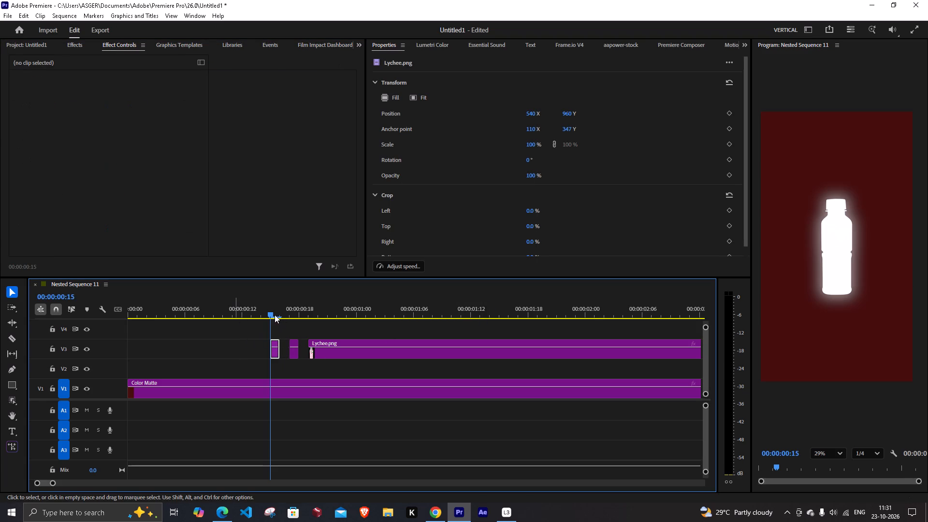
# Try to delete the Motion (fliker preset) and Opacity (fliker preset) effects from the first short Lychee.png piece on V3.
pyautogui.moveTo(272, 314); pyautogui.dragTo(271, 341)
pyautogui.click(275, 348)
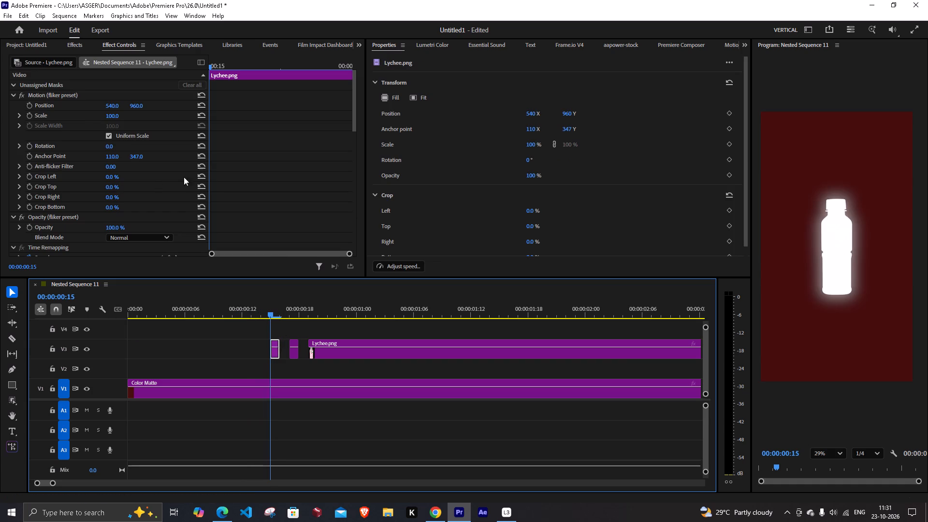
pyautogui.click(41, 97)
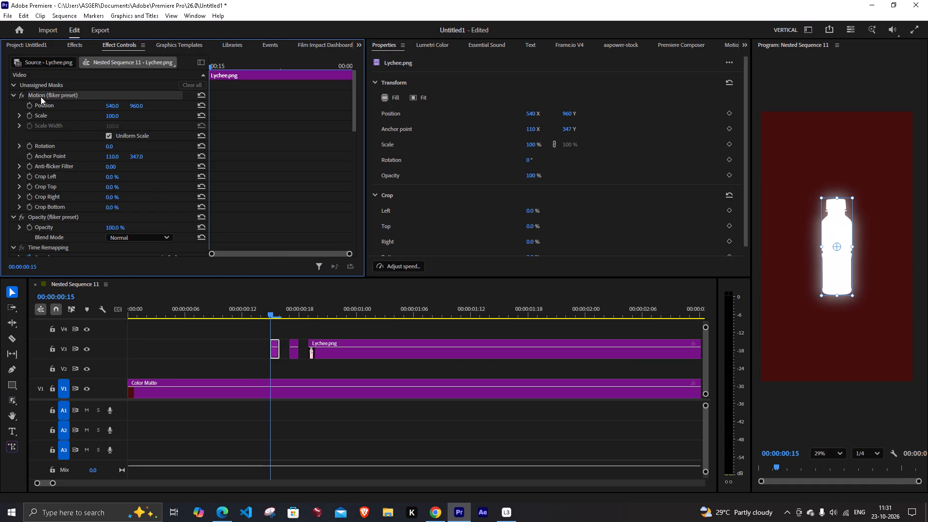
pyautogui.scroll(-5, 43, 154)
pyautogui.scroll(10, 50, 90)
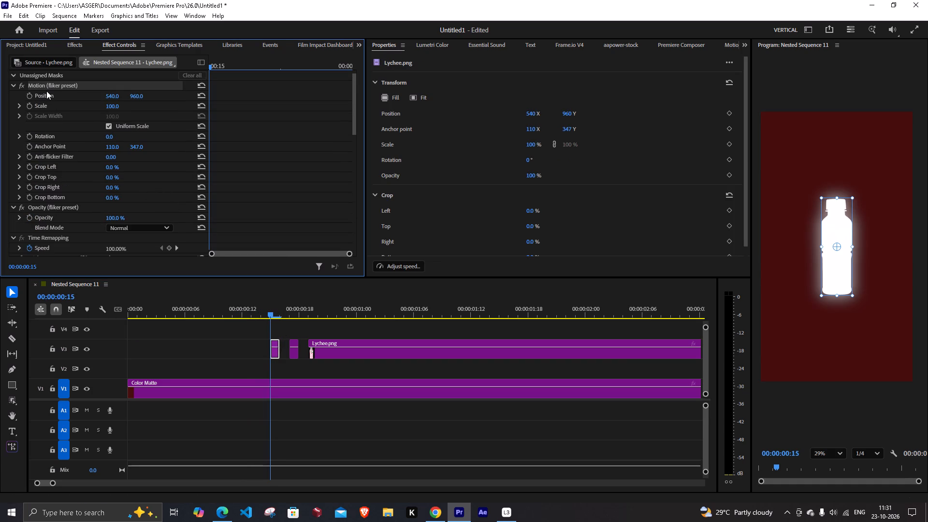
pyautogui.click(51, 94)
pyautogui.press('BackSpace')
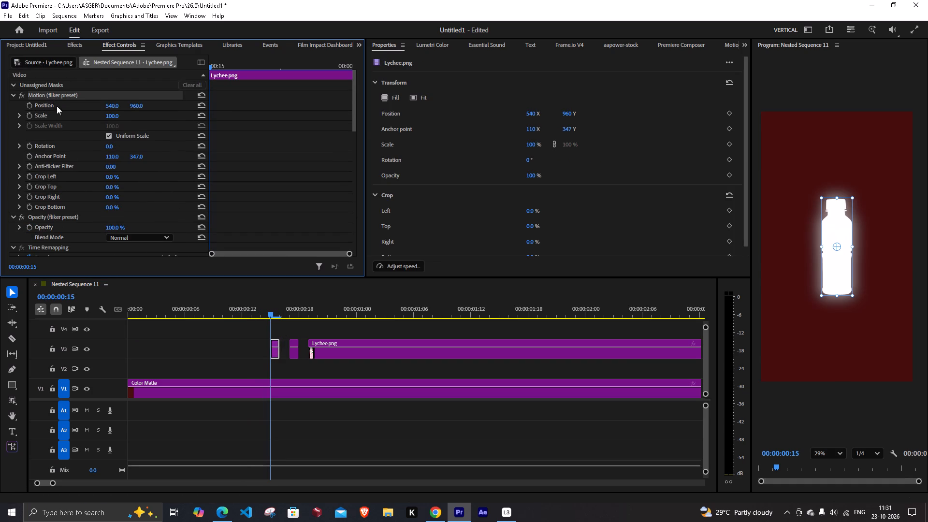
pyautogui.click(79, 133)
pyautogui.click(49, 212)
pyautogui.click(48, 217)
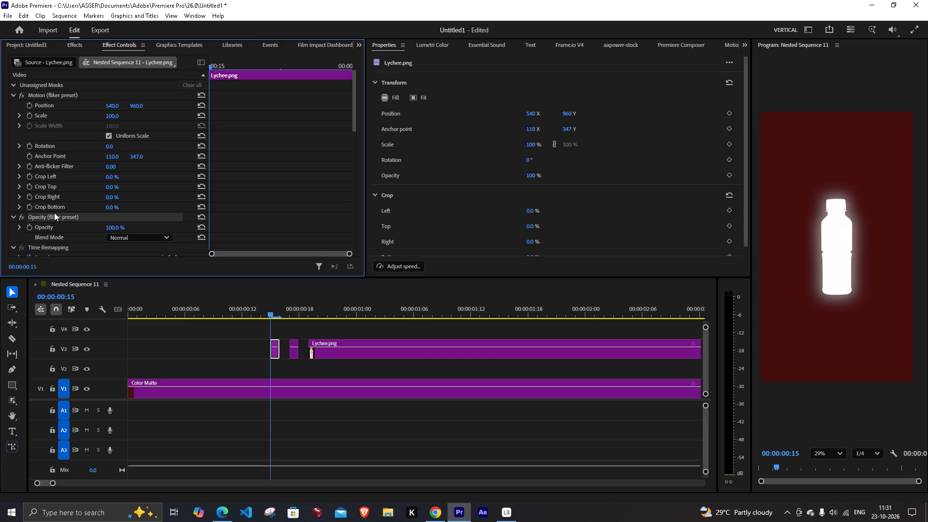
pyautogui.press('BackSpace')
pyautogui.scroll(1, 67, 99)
# Clear the wonder search from the effects library and save the project.
pyautogui.click(74, 46)
pyautogui.click(90, 60)
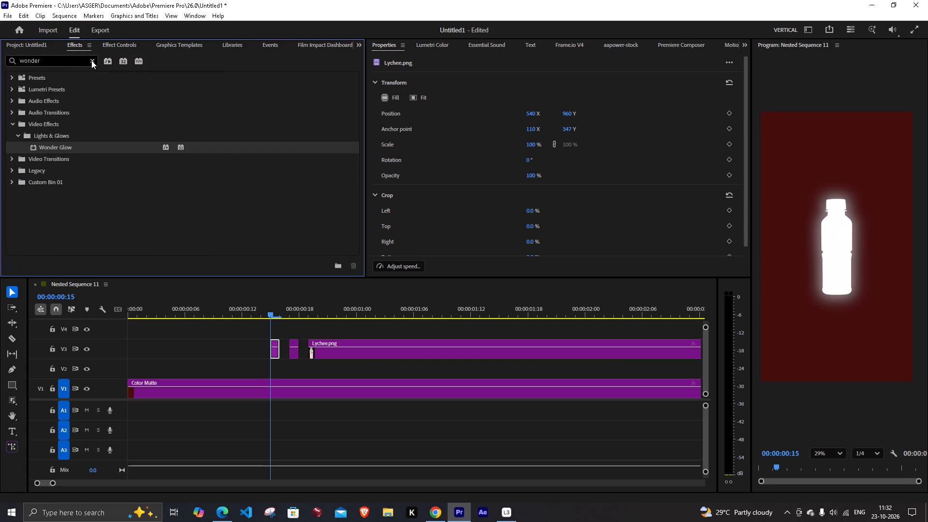
pyautogui.hotkey('ctrl', 's')
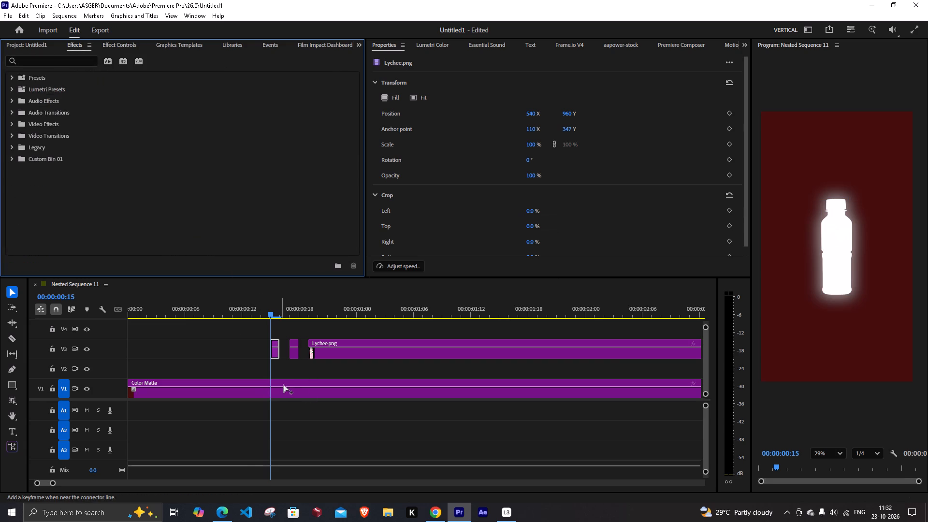
pyautogui.click(444, 460)
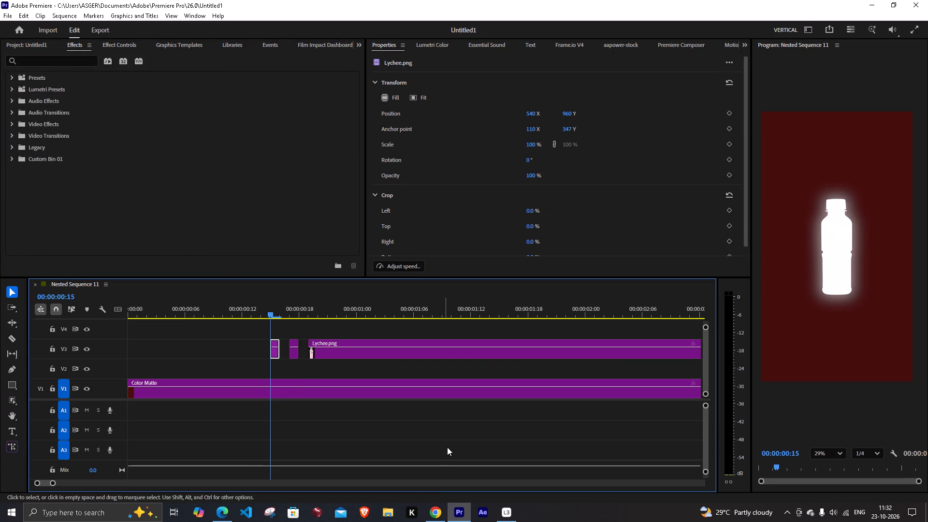